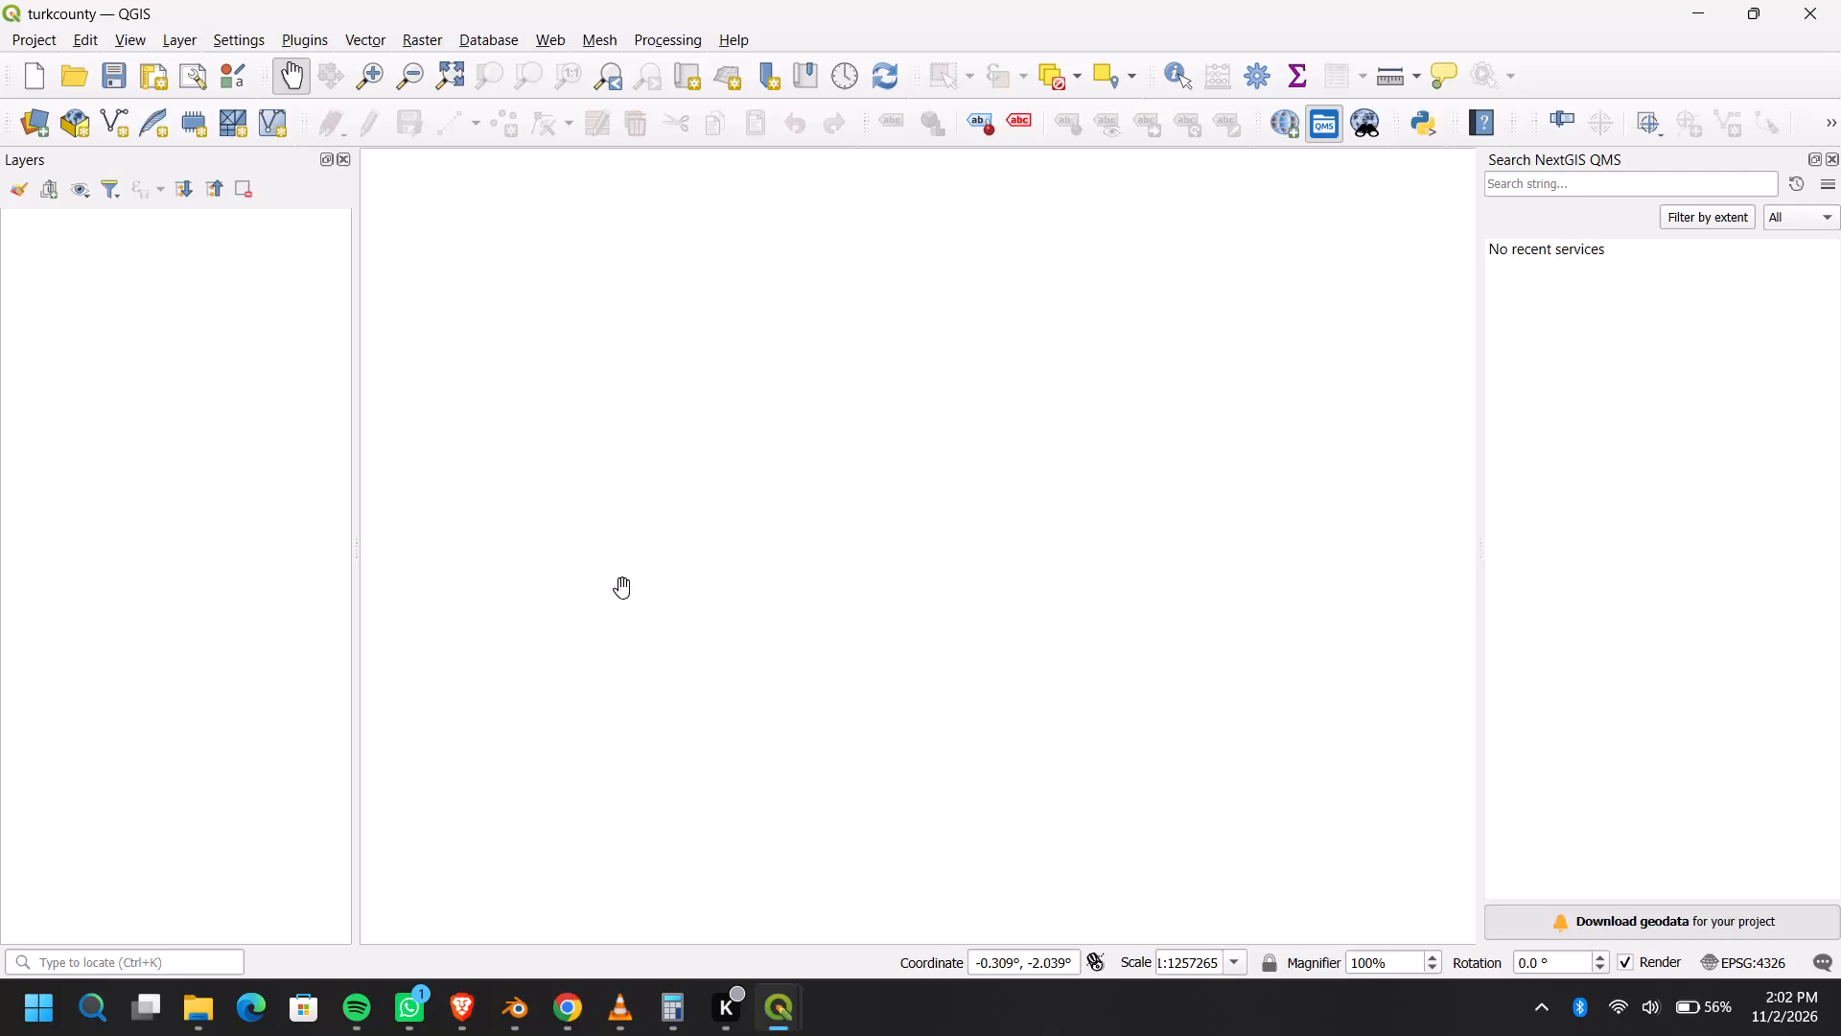
Load Classwork Datasets.rar from the Downloads folder as the source for a new vector layer, keeping automatic encoding.
click(177, 39)
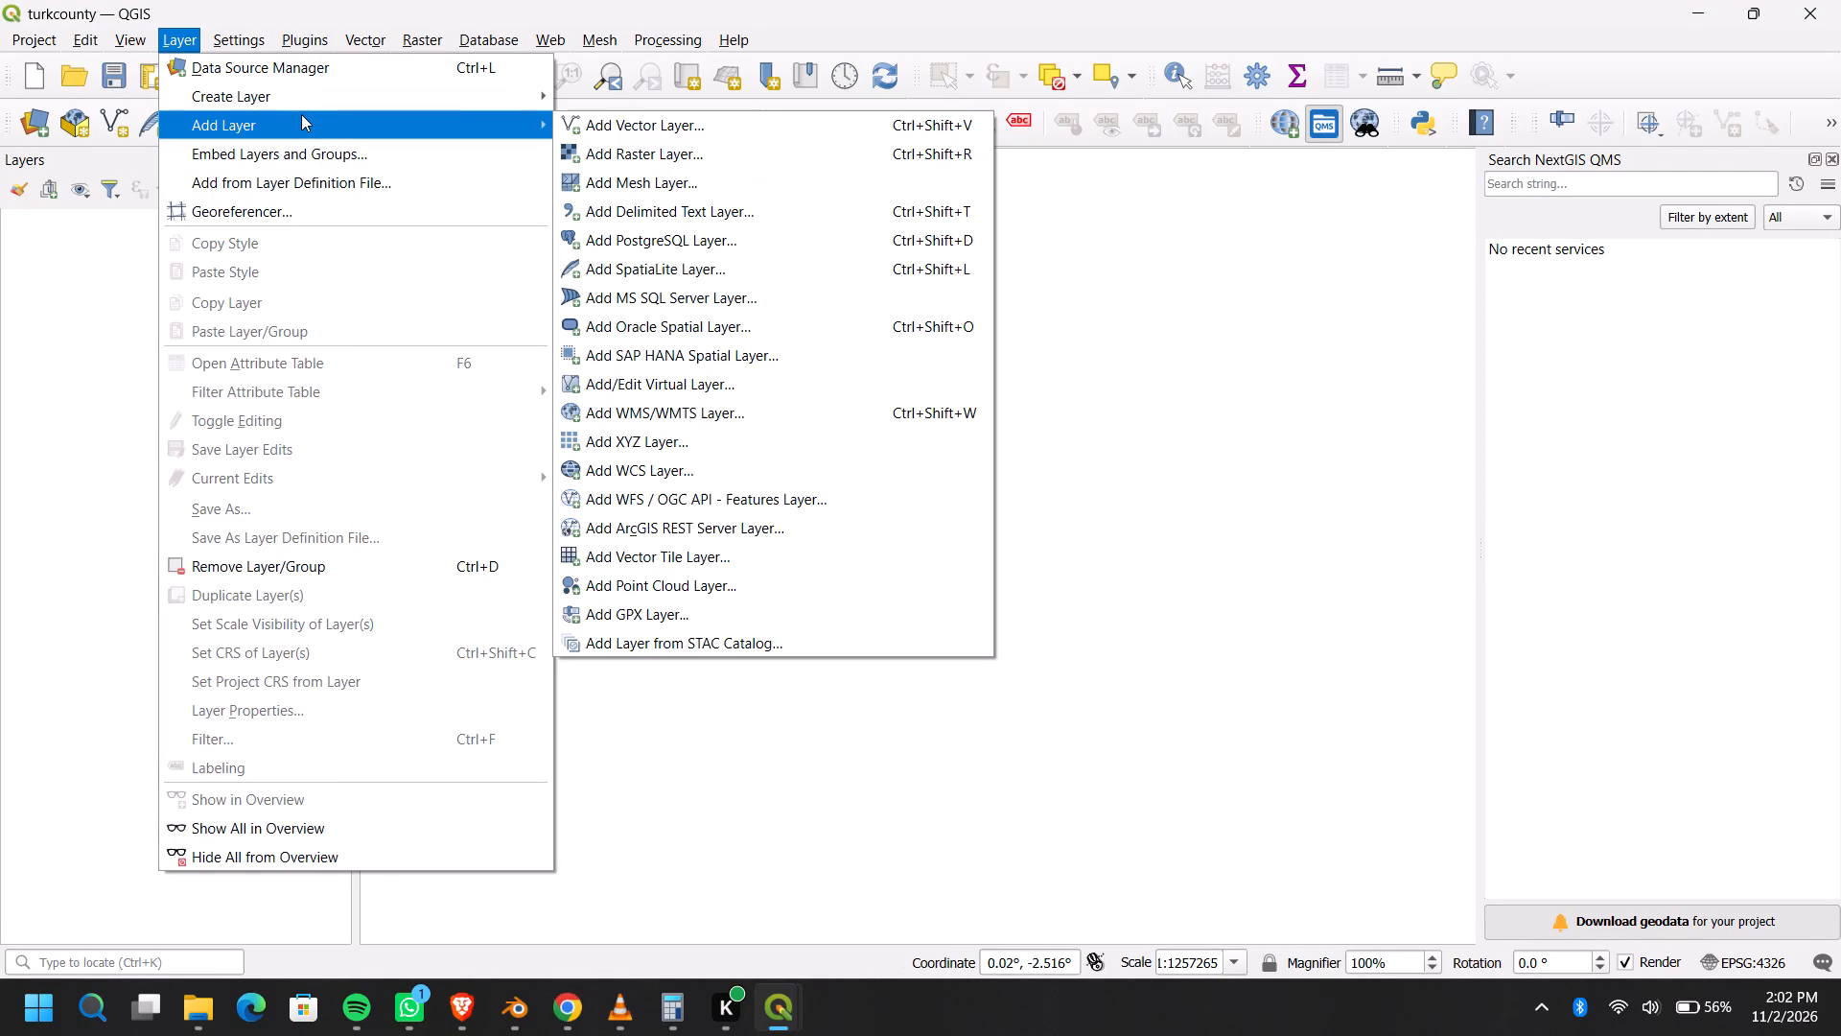
click(595, 127)
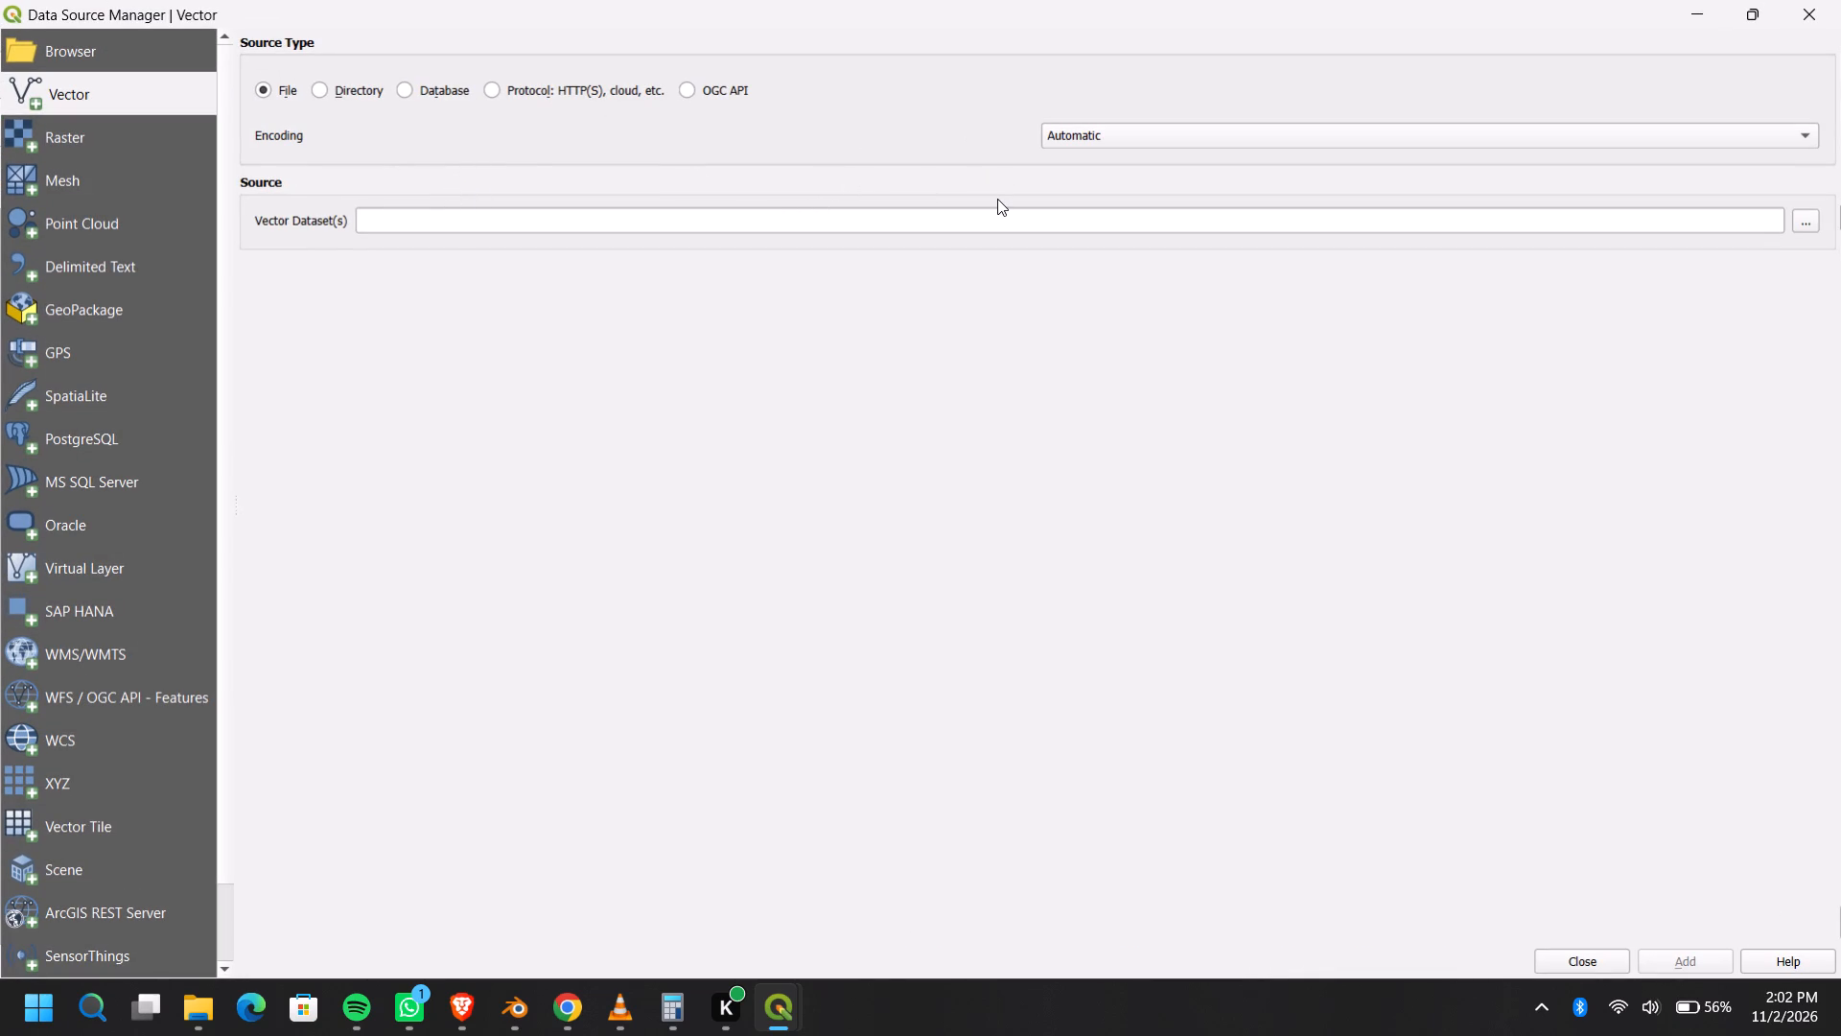
click(1806, 213)
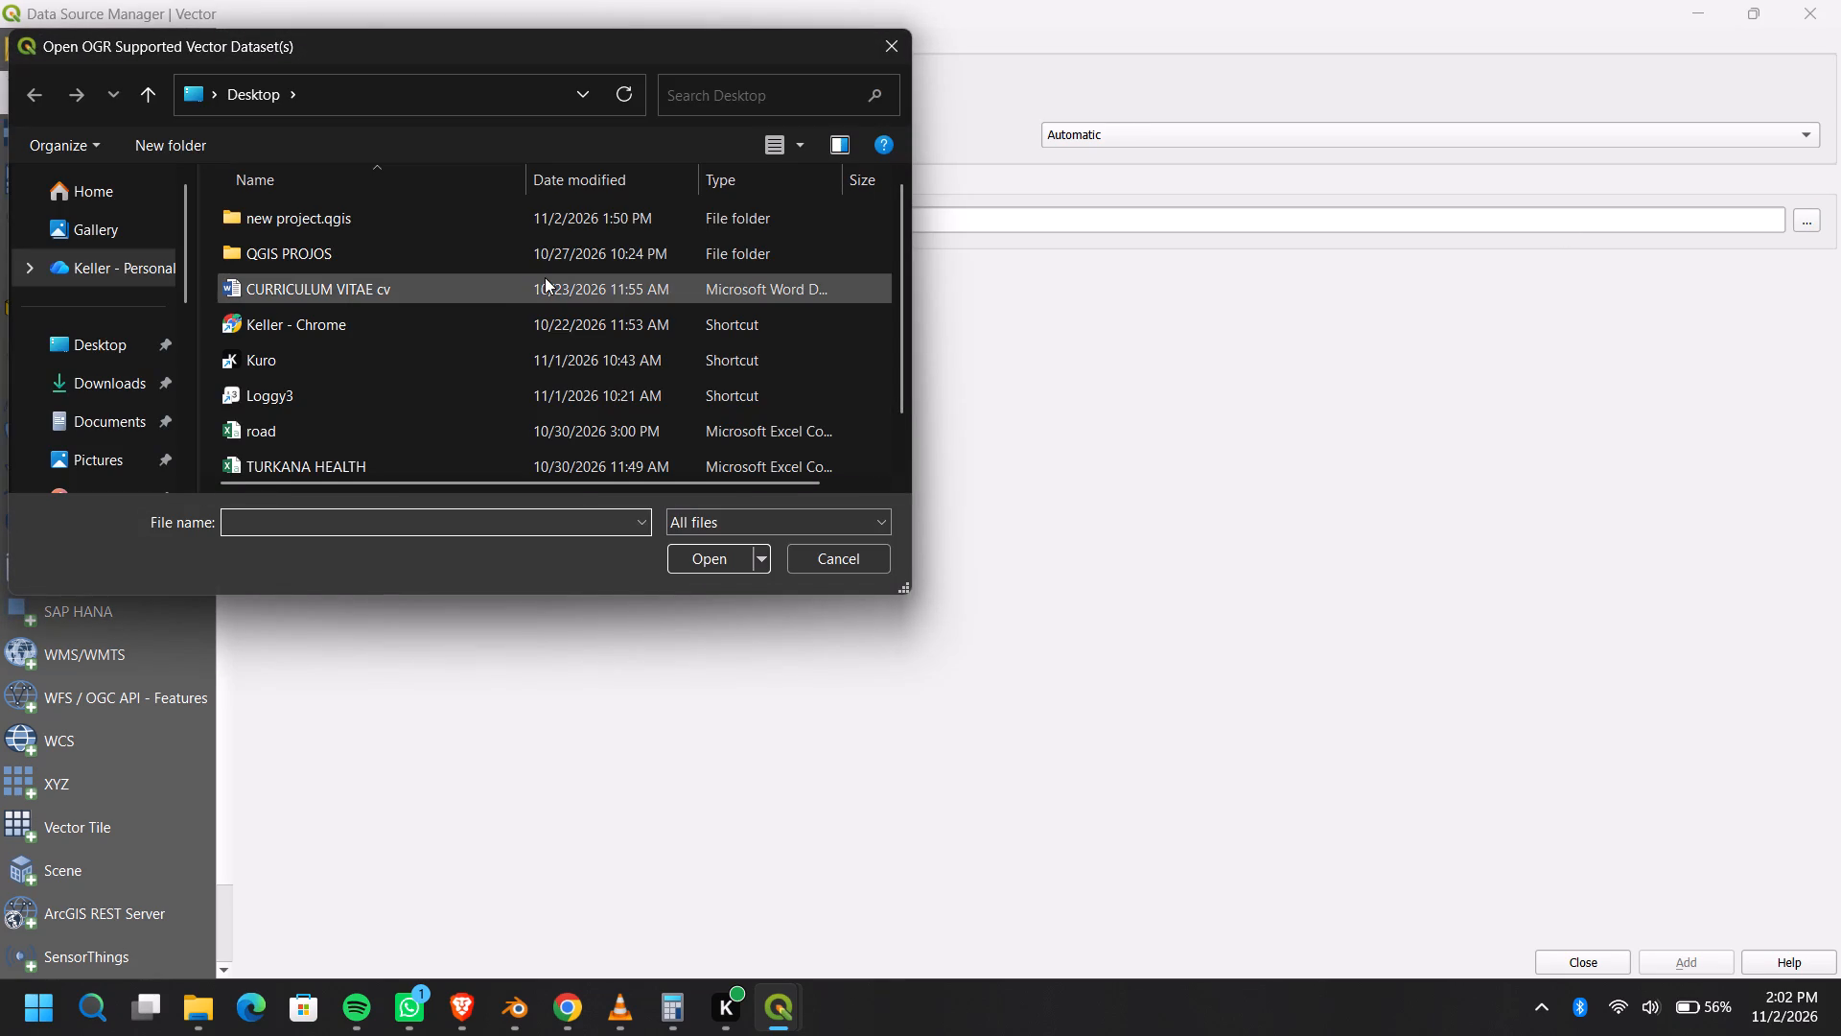
scroll(456, 416, down, 1)
scroll(456, 416, up, 1)
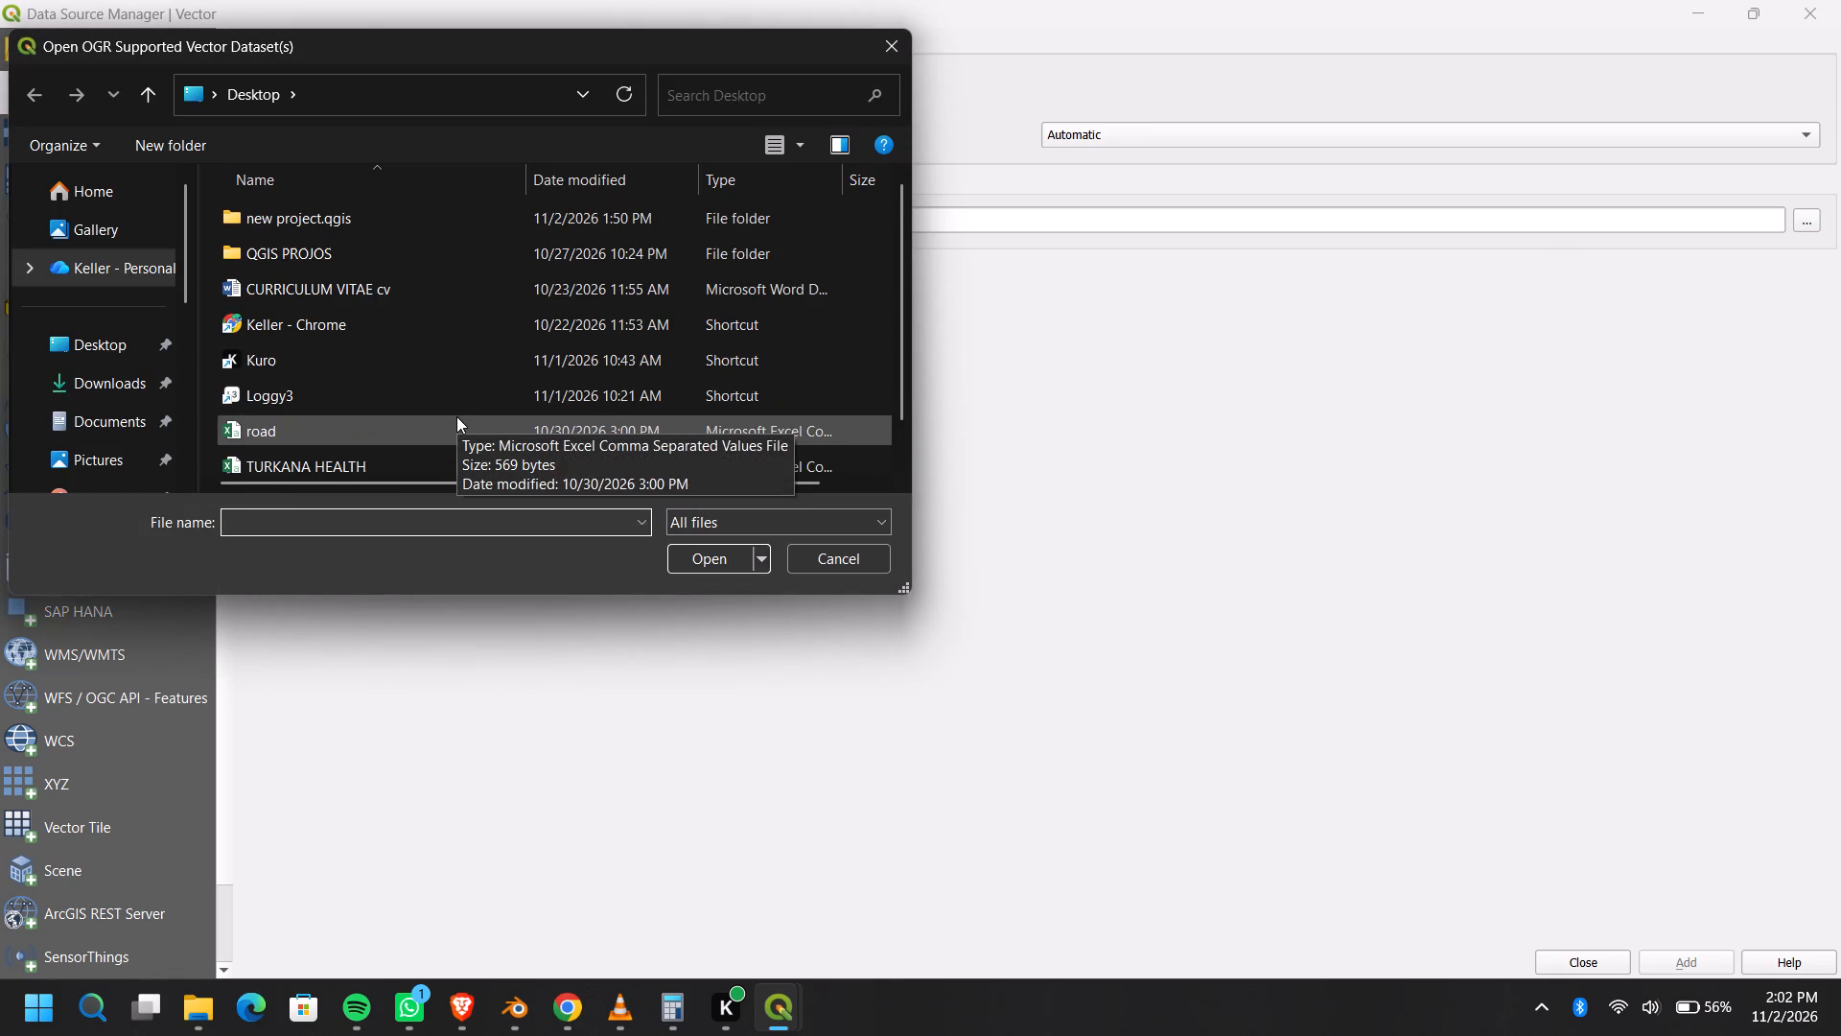
scroll(456, 416, up, 2)
click(116, 394)
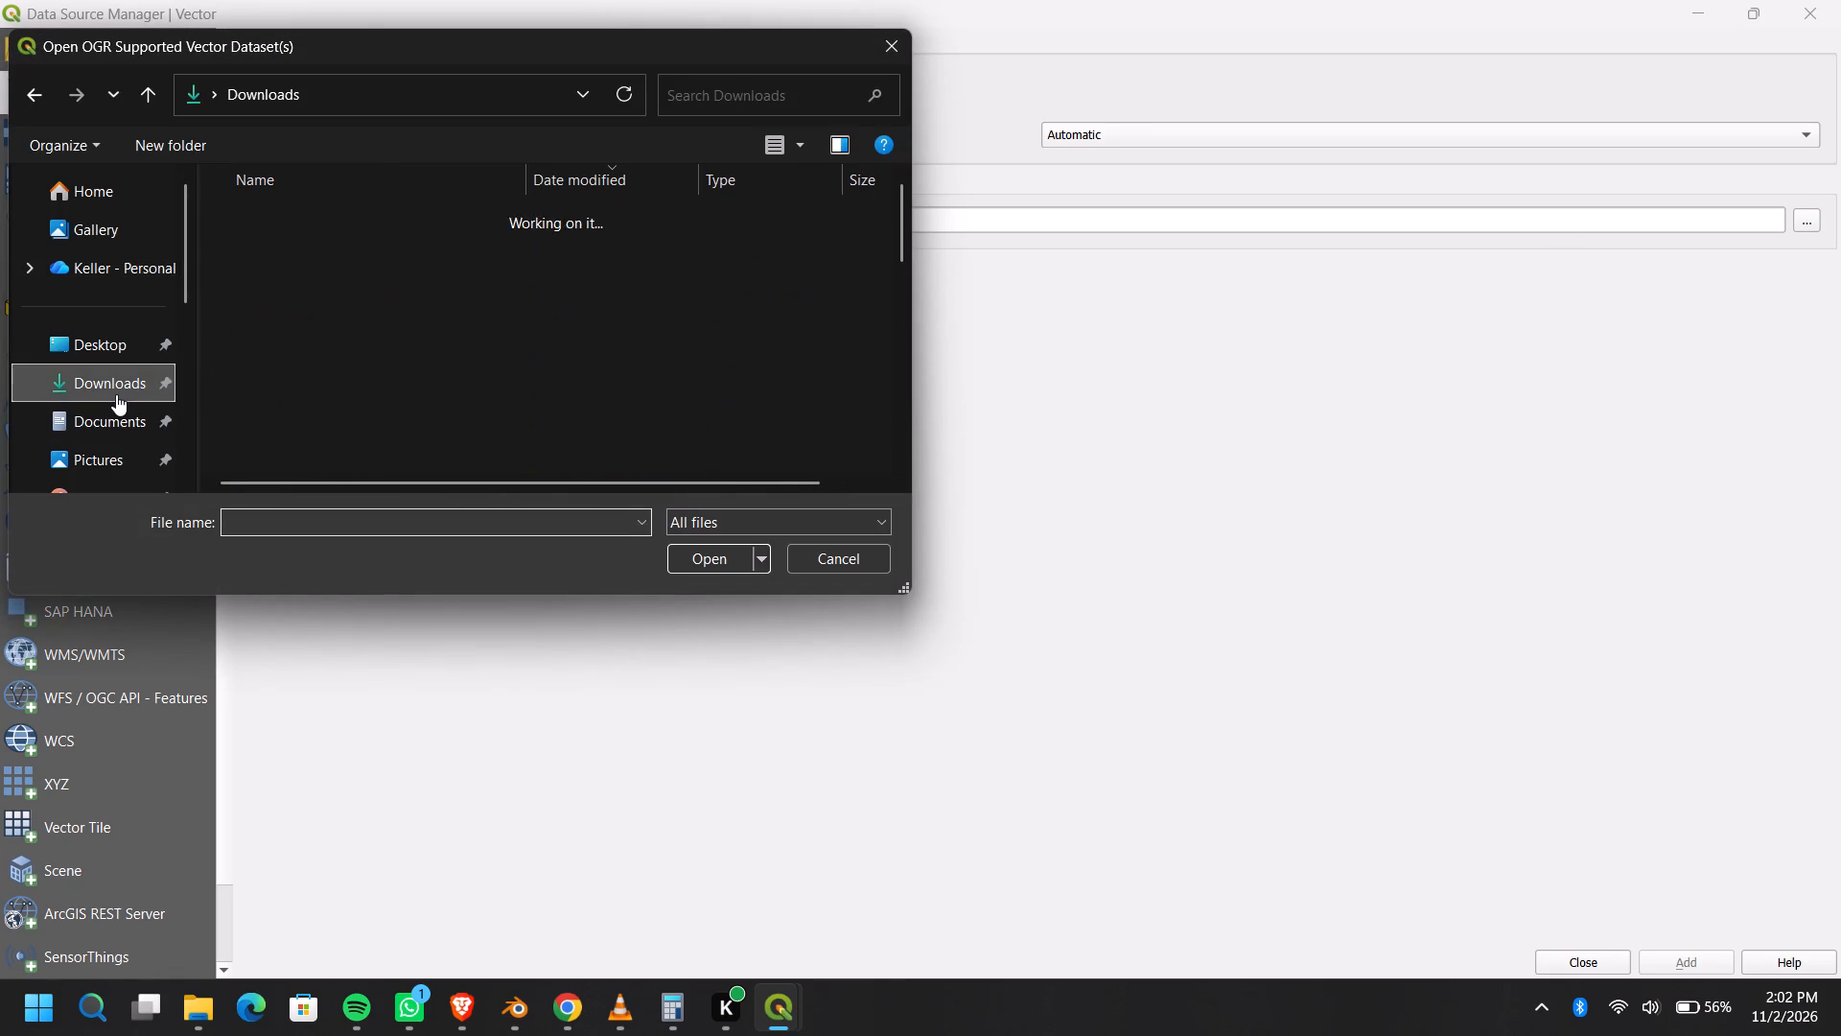
scroll(341, 394, down, 1)
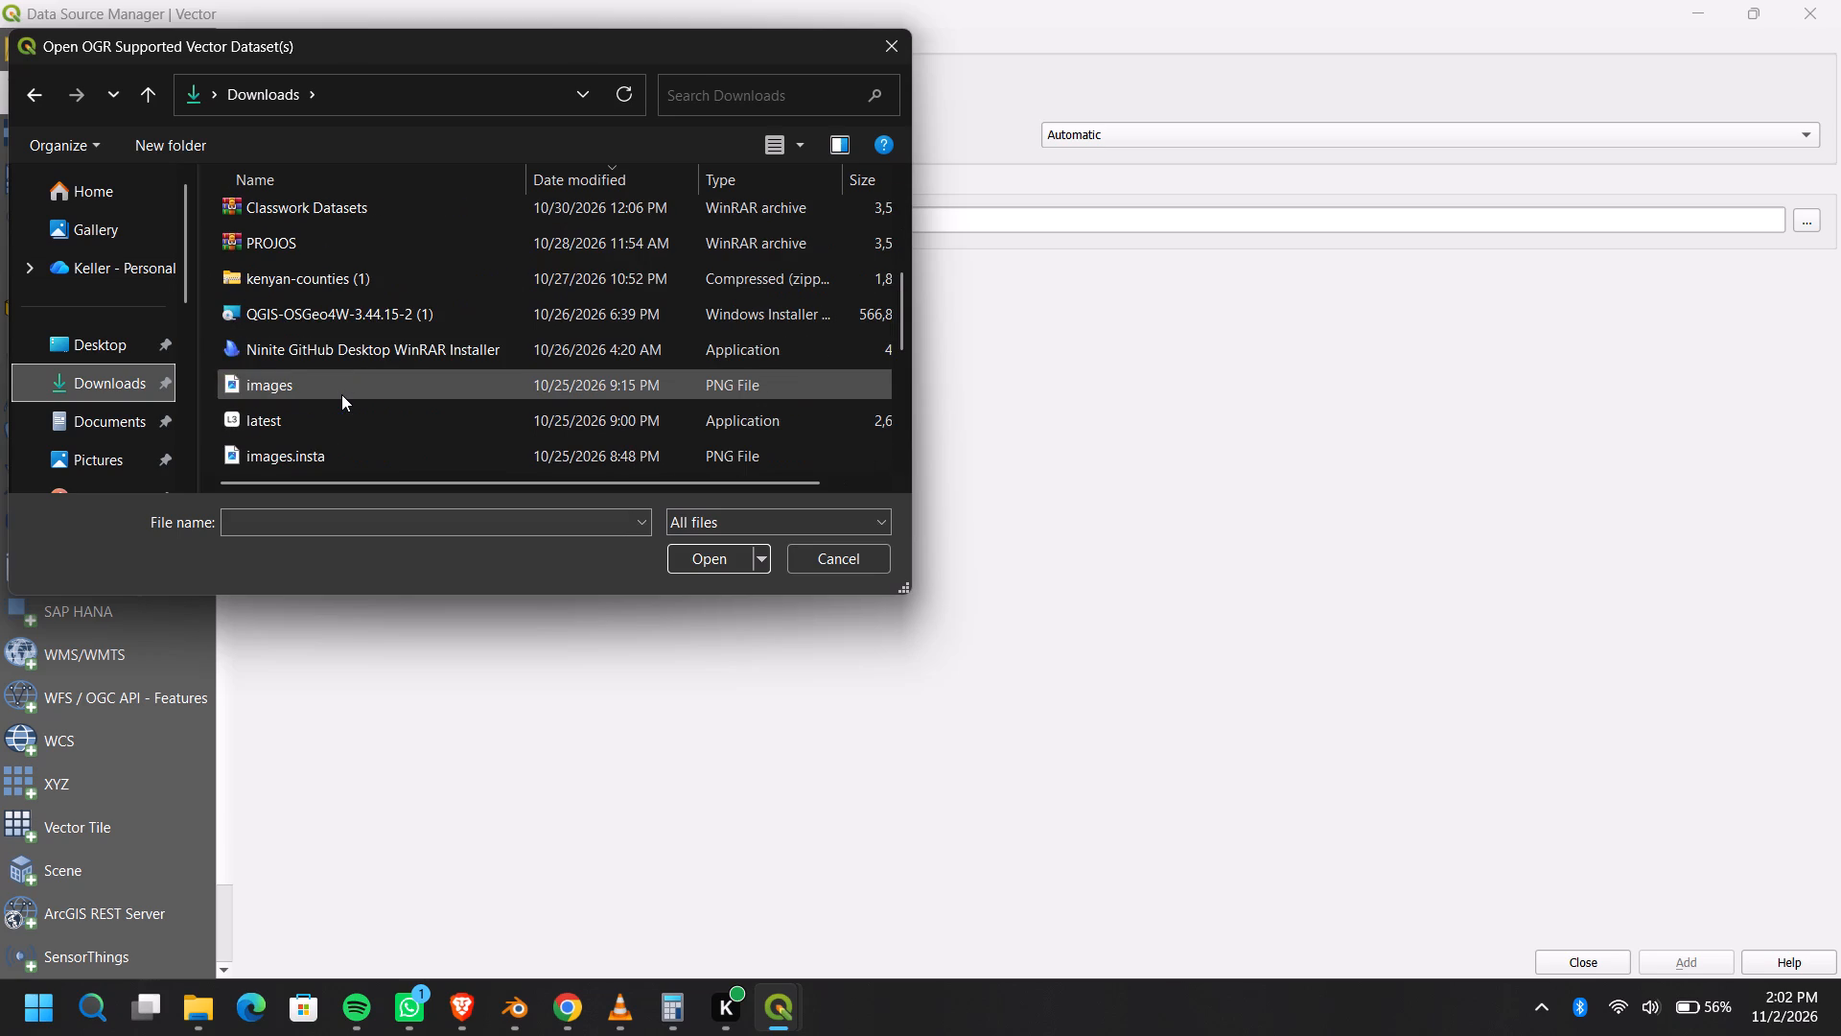
double_click(305, 212)
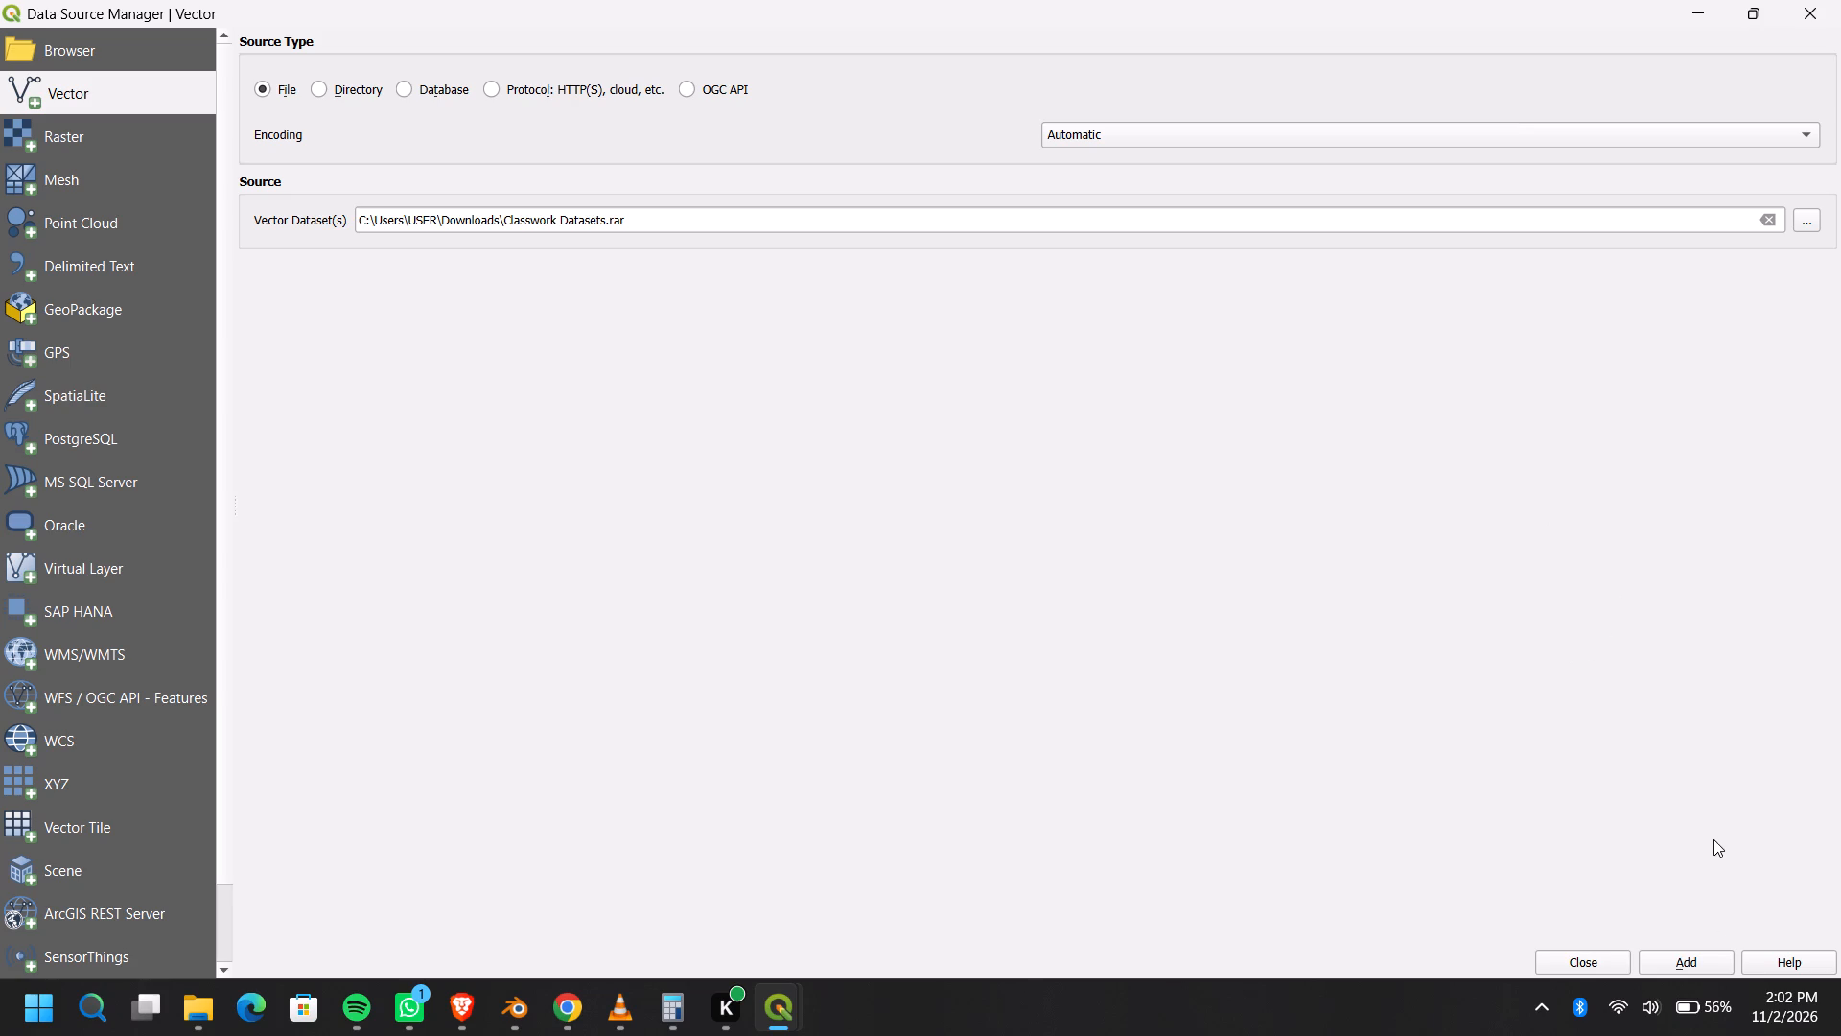
click(1793, 136)
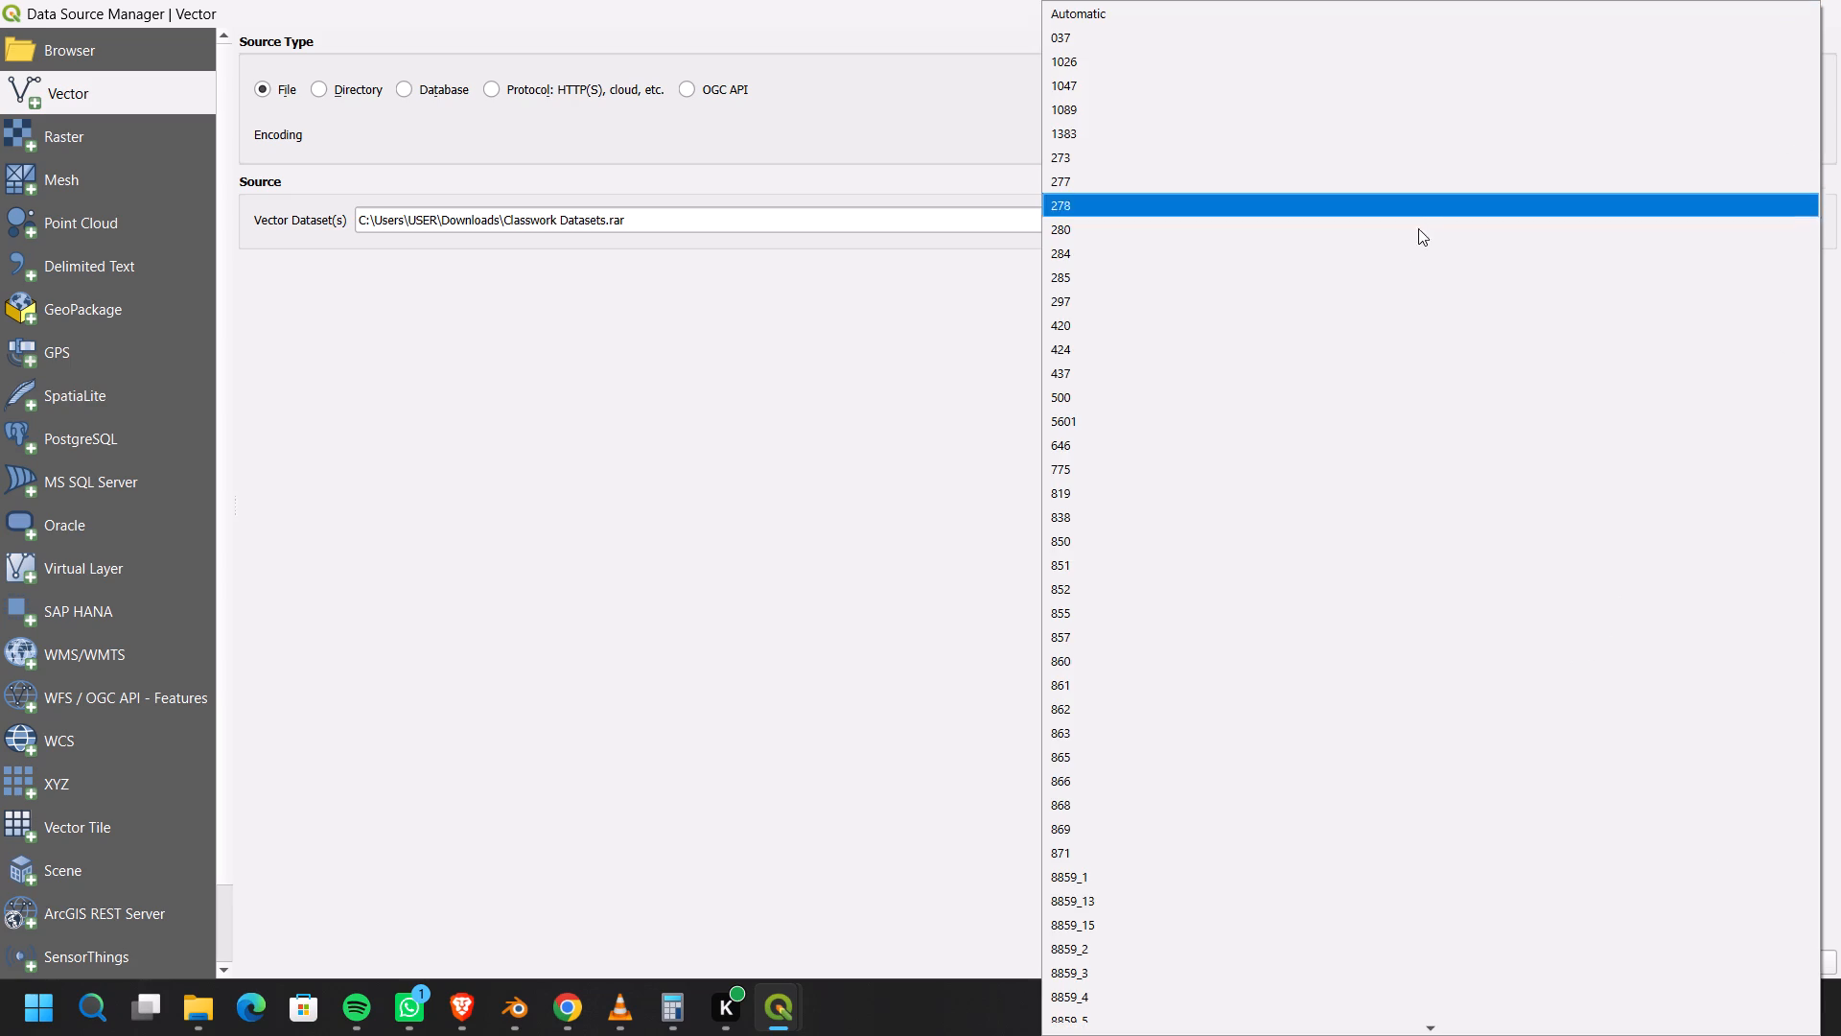
click(874, 412)
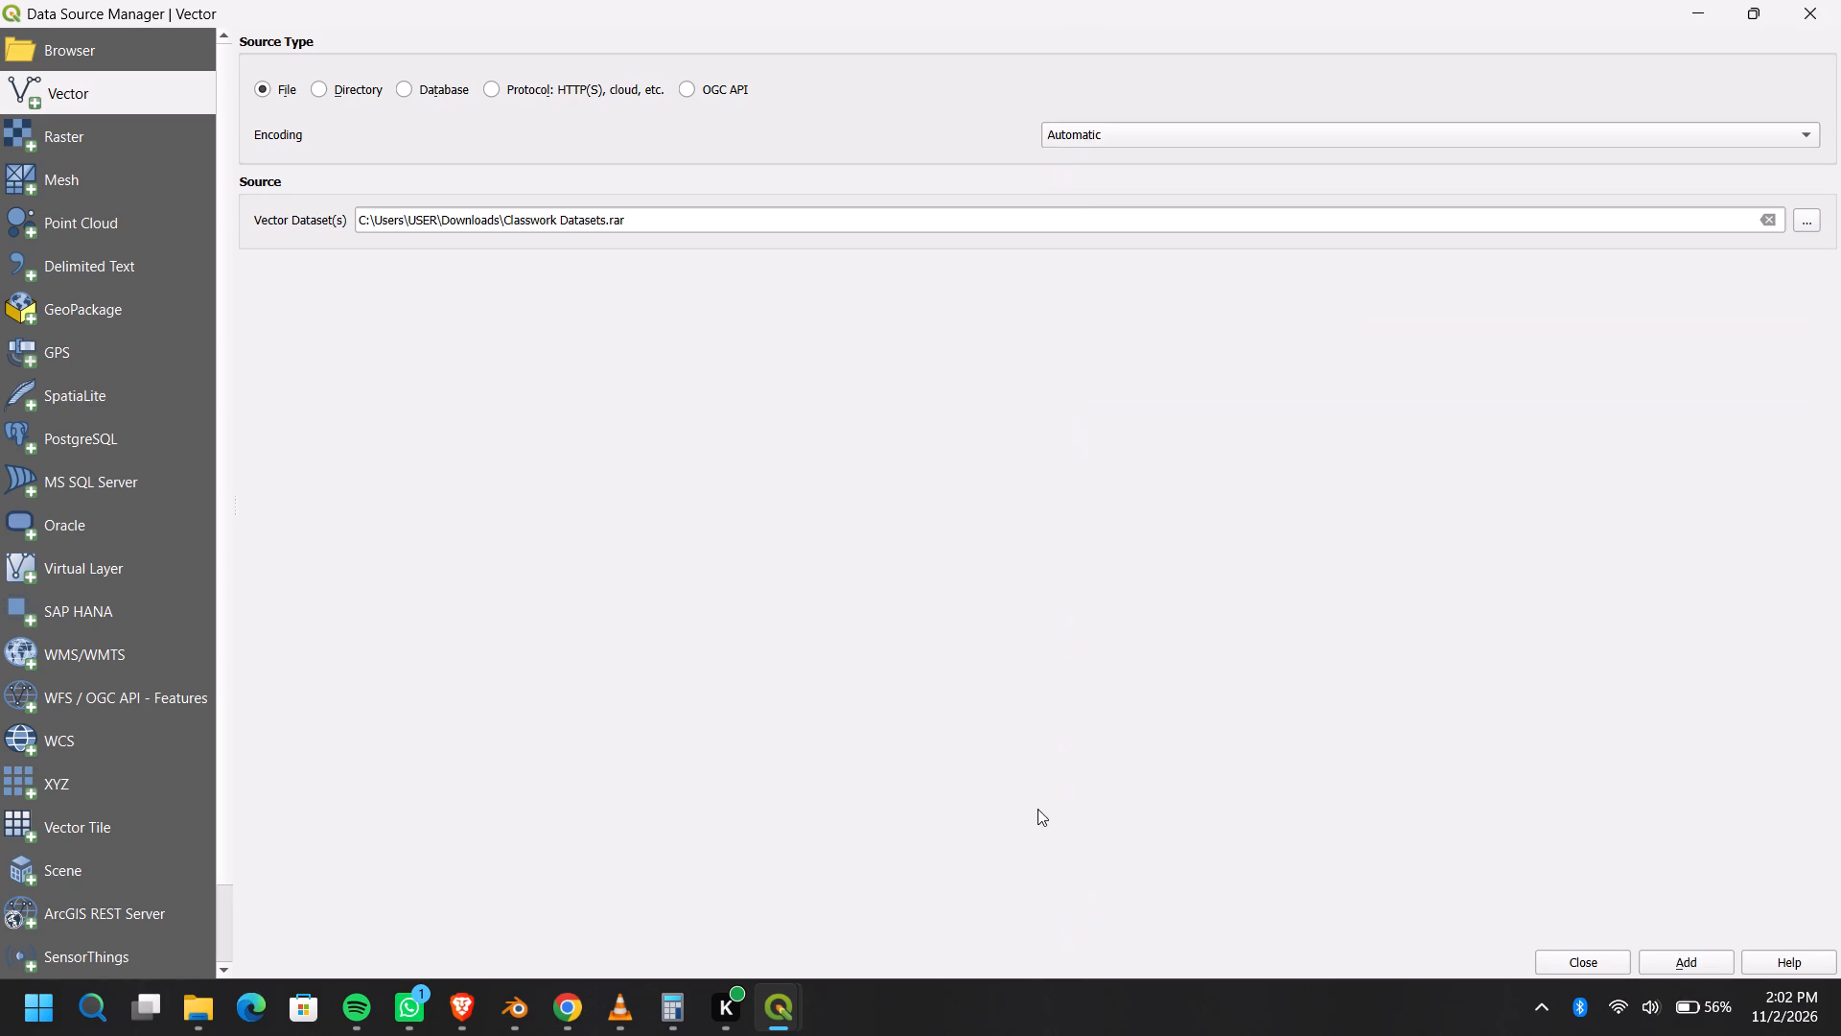
Add the Counties, health_facilities and Sub_Counties_codes layers from the archive to the project and close the data source manager.
click(1669, 954)
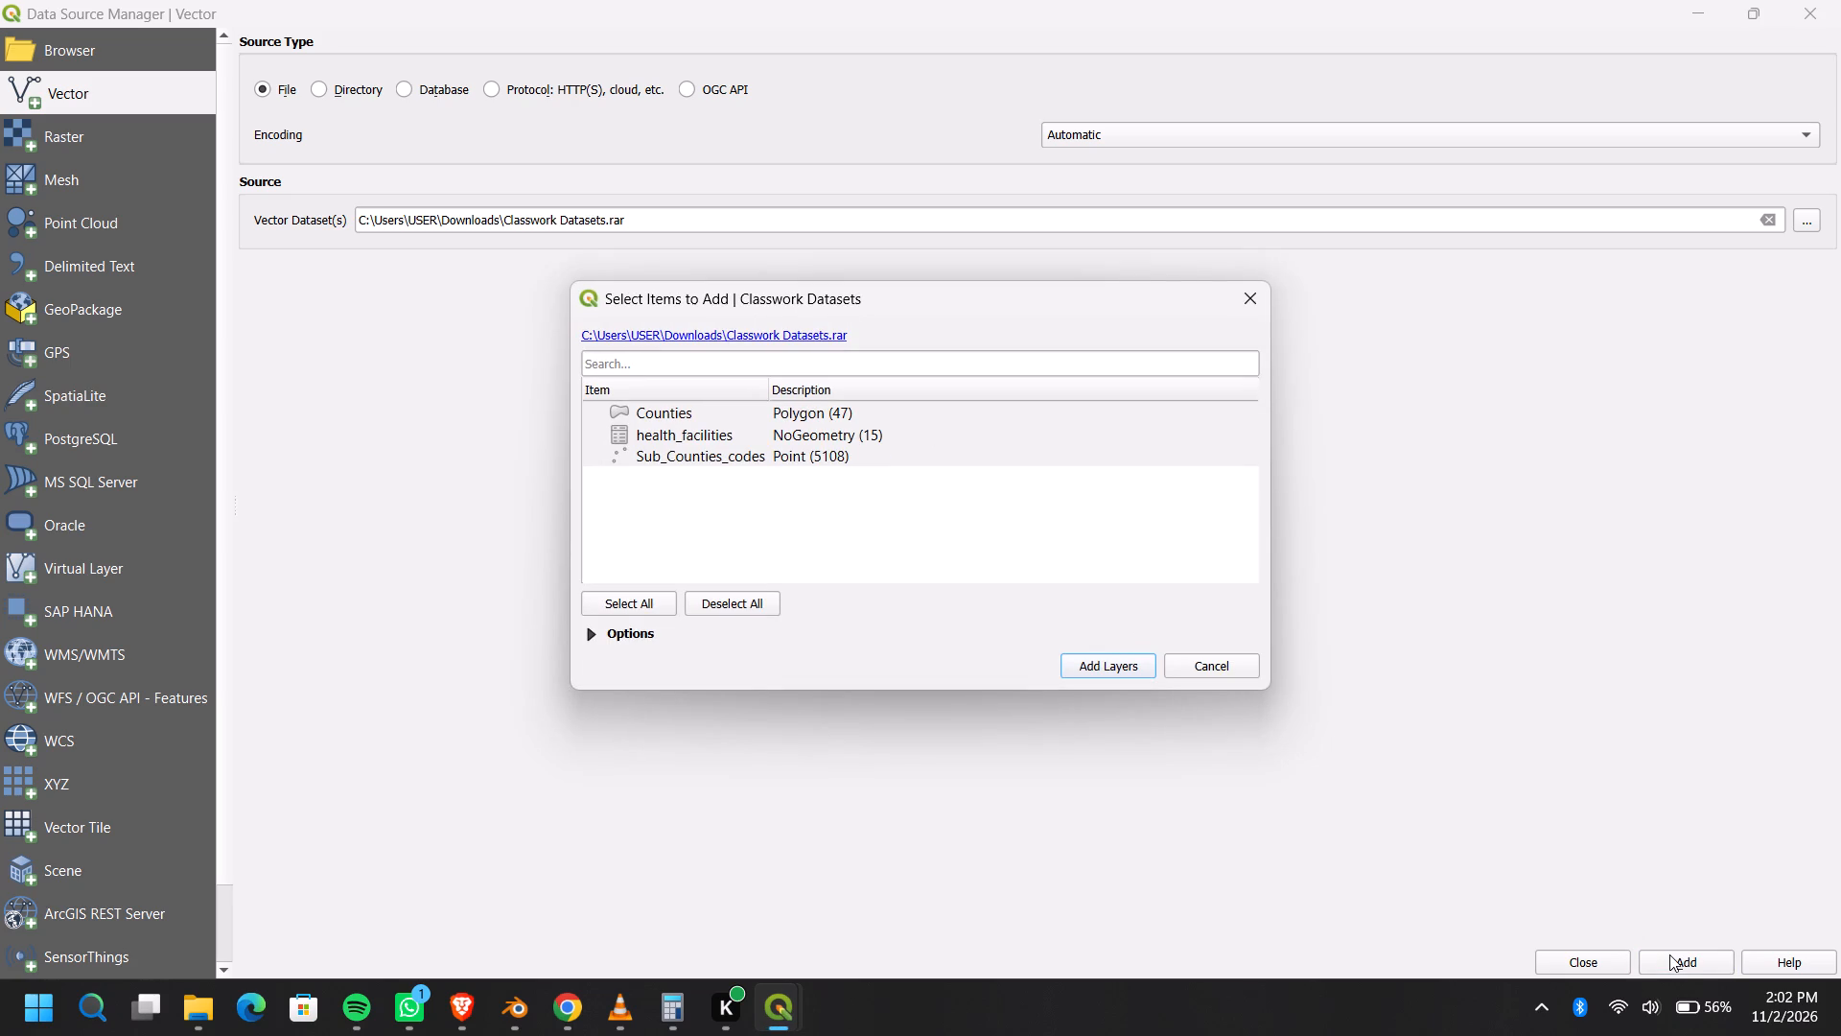
click(1127, 663)
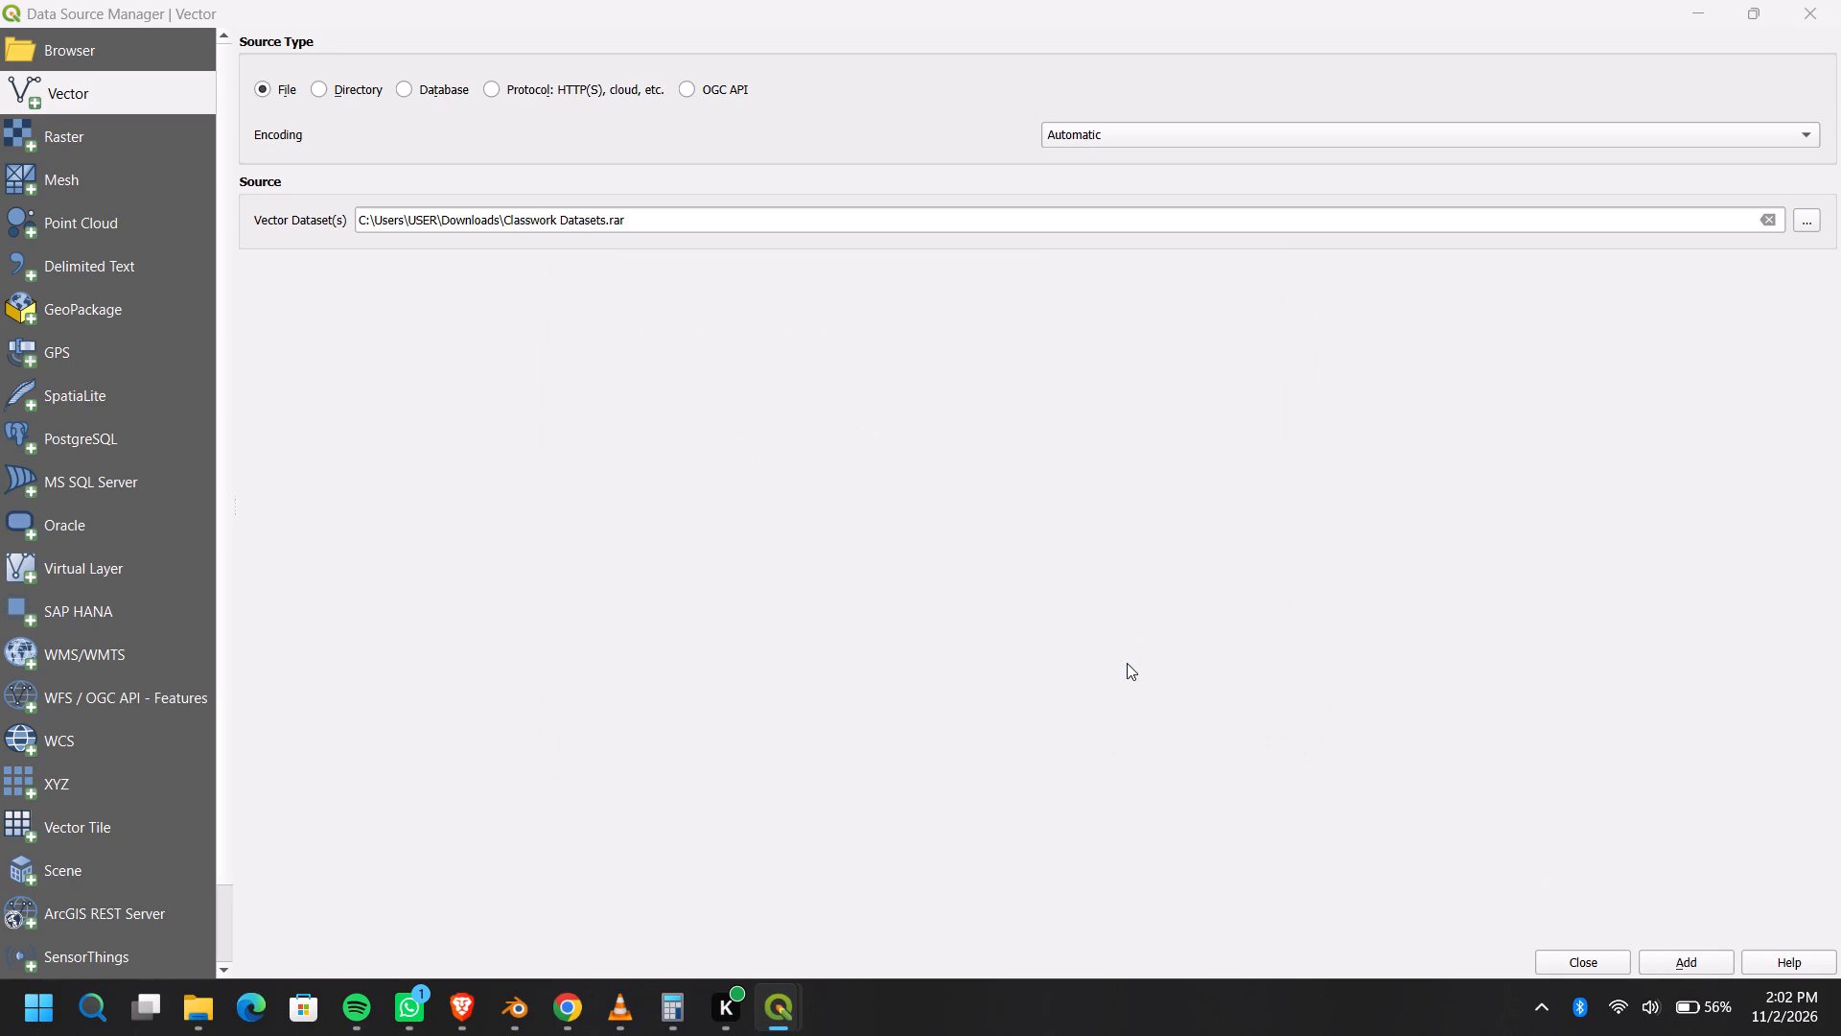
scroll(1254, 698, down, 2)
click(1612, 968)
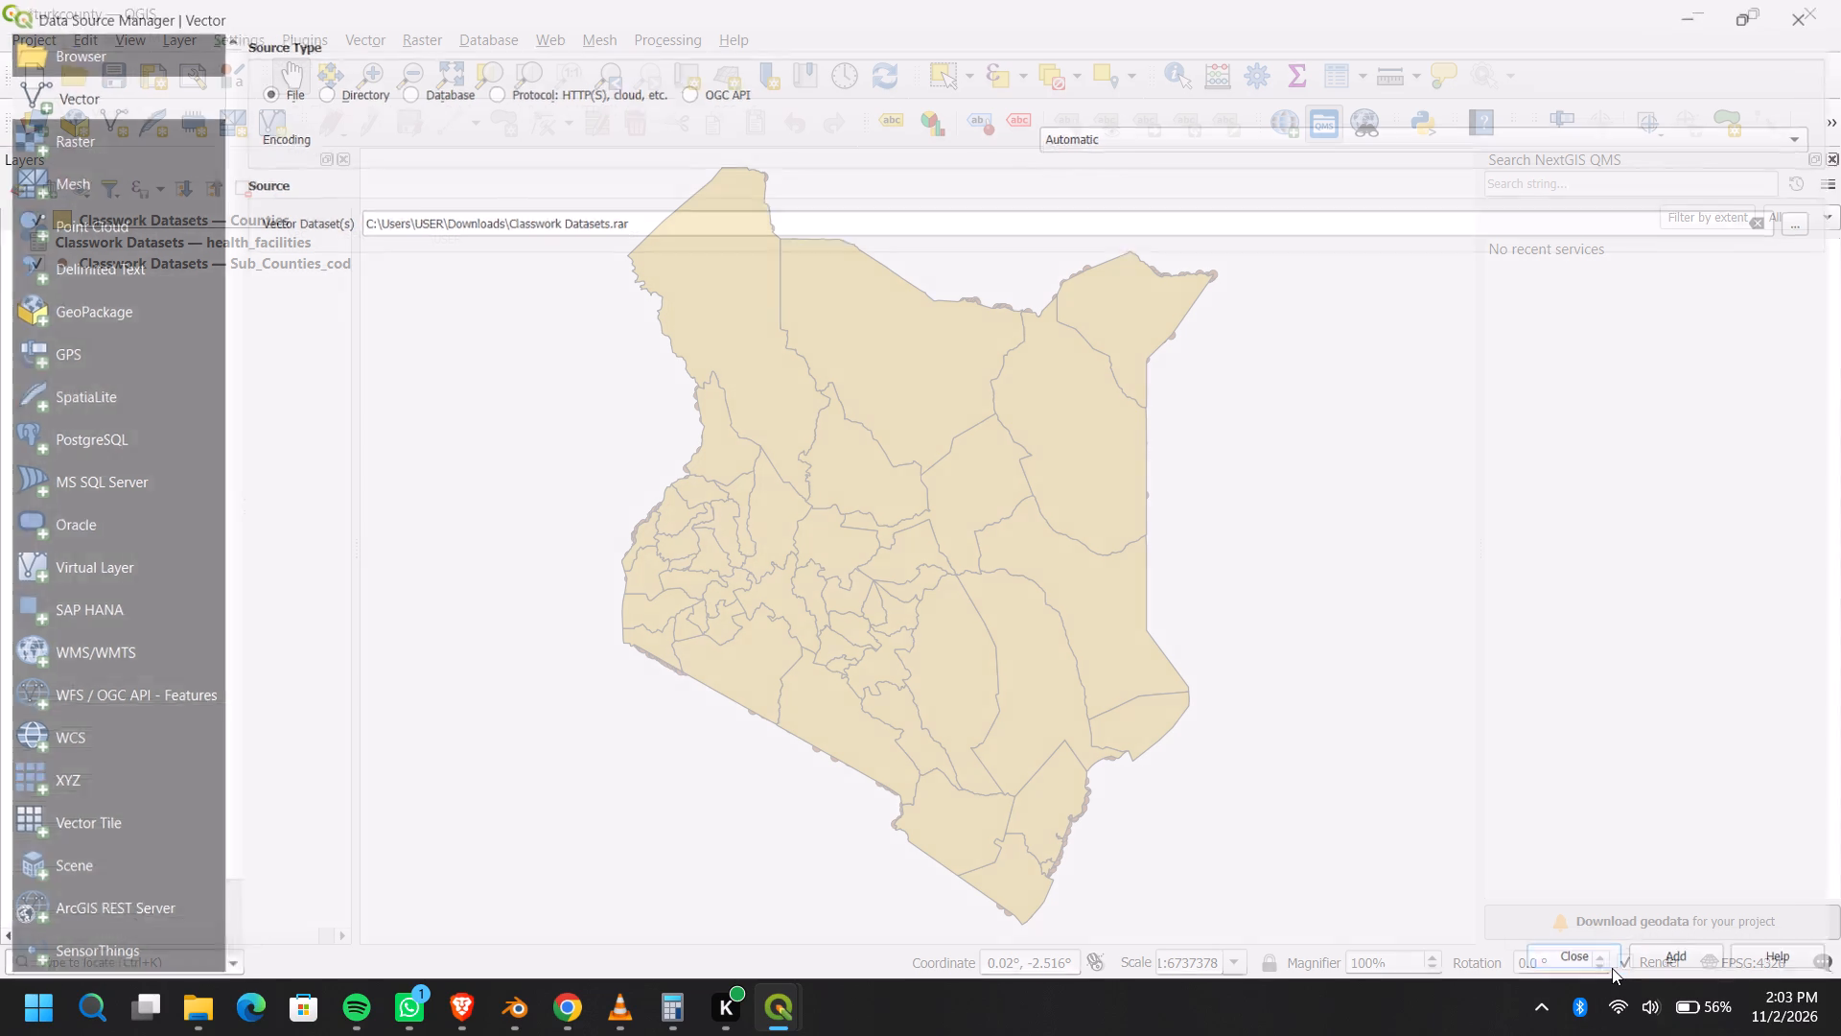
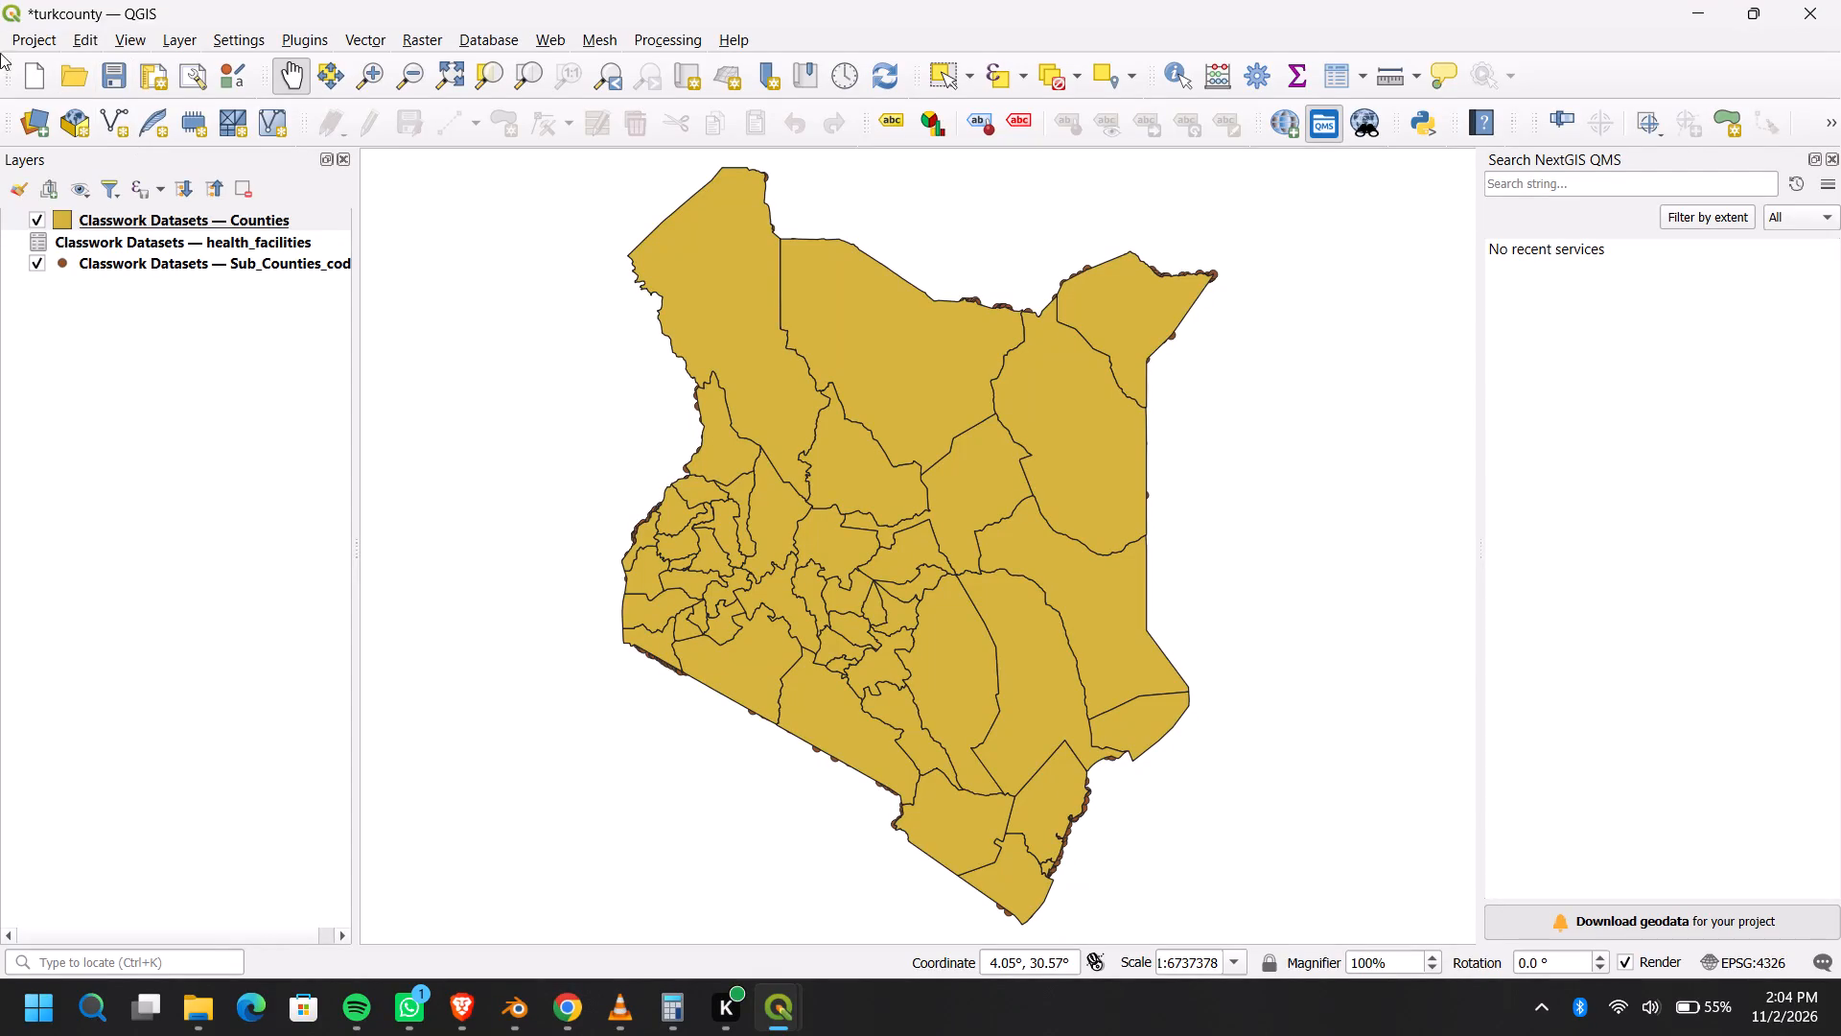
Label the Counties layer with Single Labels using the COUNTY_NAM field and apply the change to the map.
right_click(205, 220)
right_click(205, 220)
right_click(205, 220)
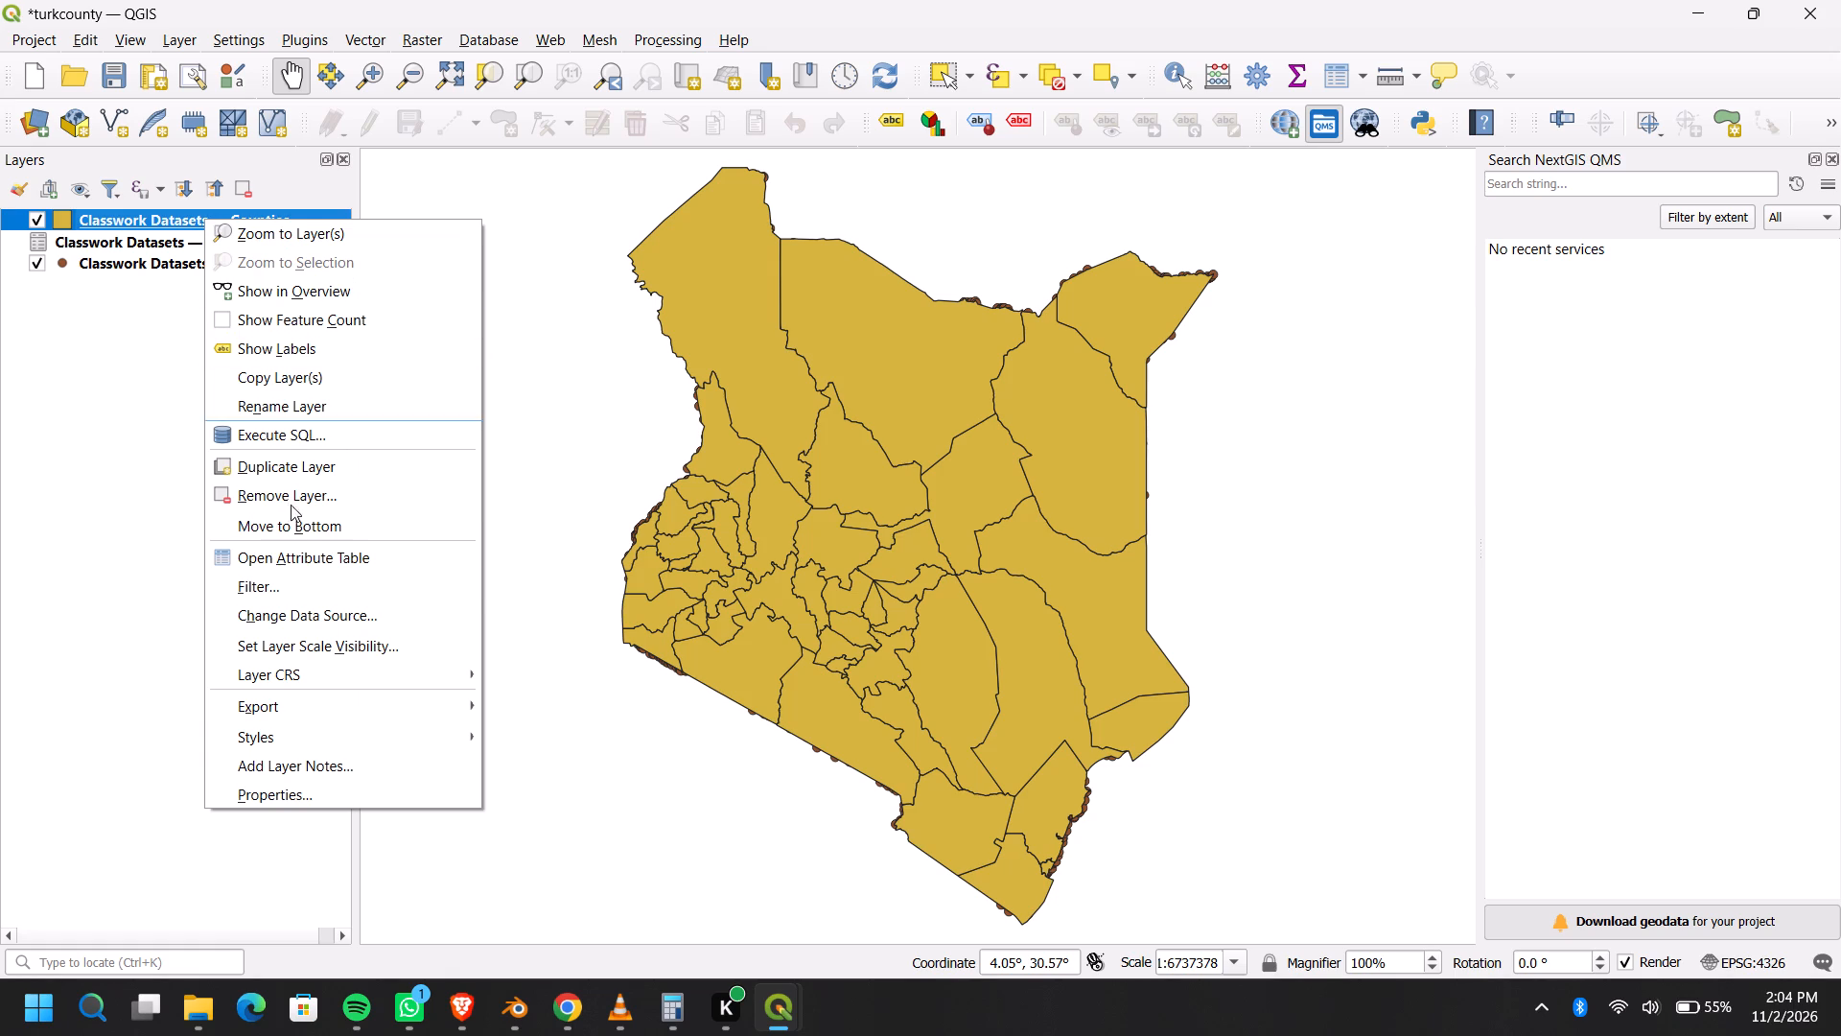
click(318, 801)
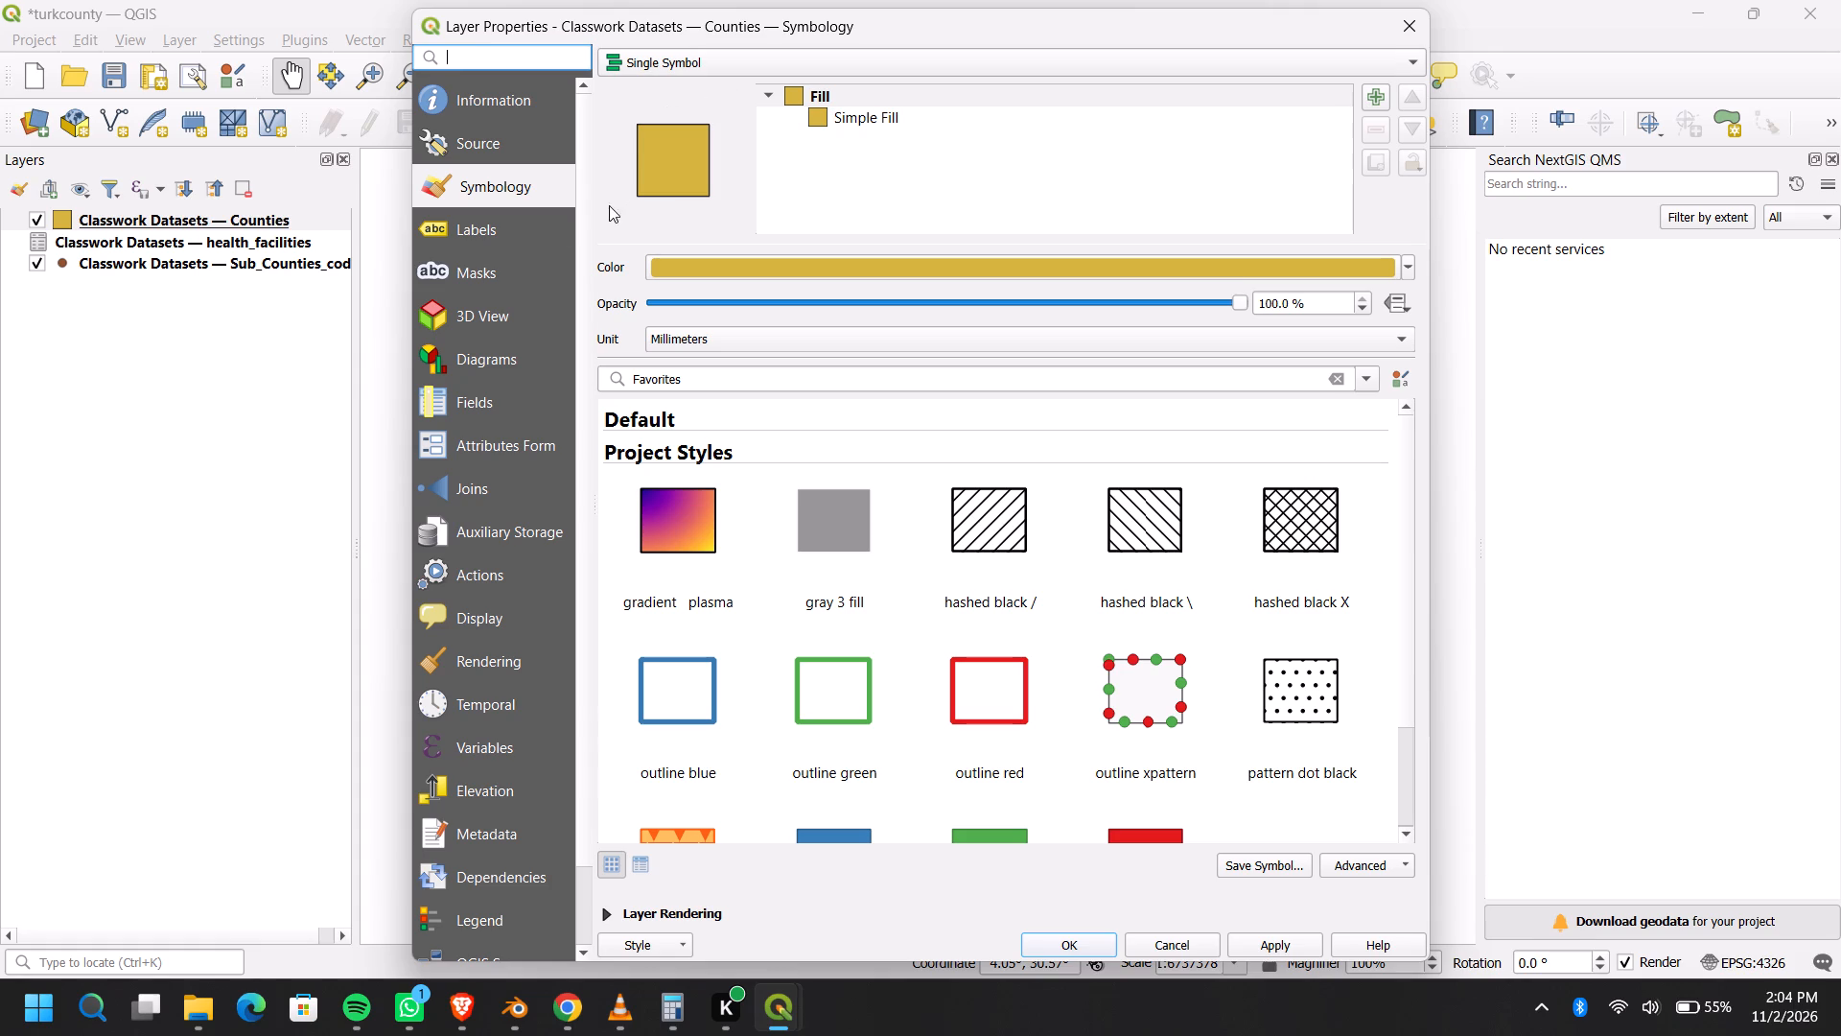
click(502, 222)
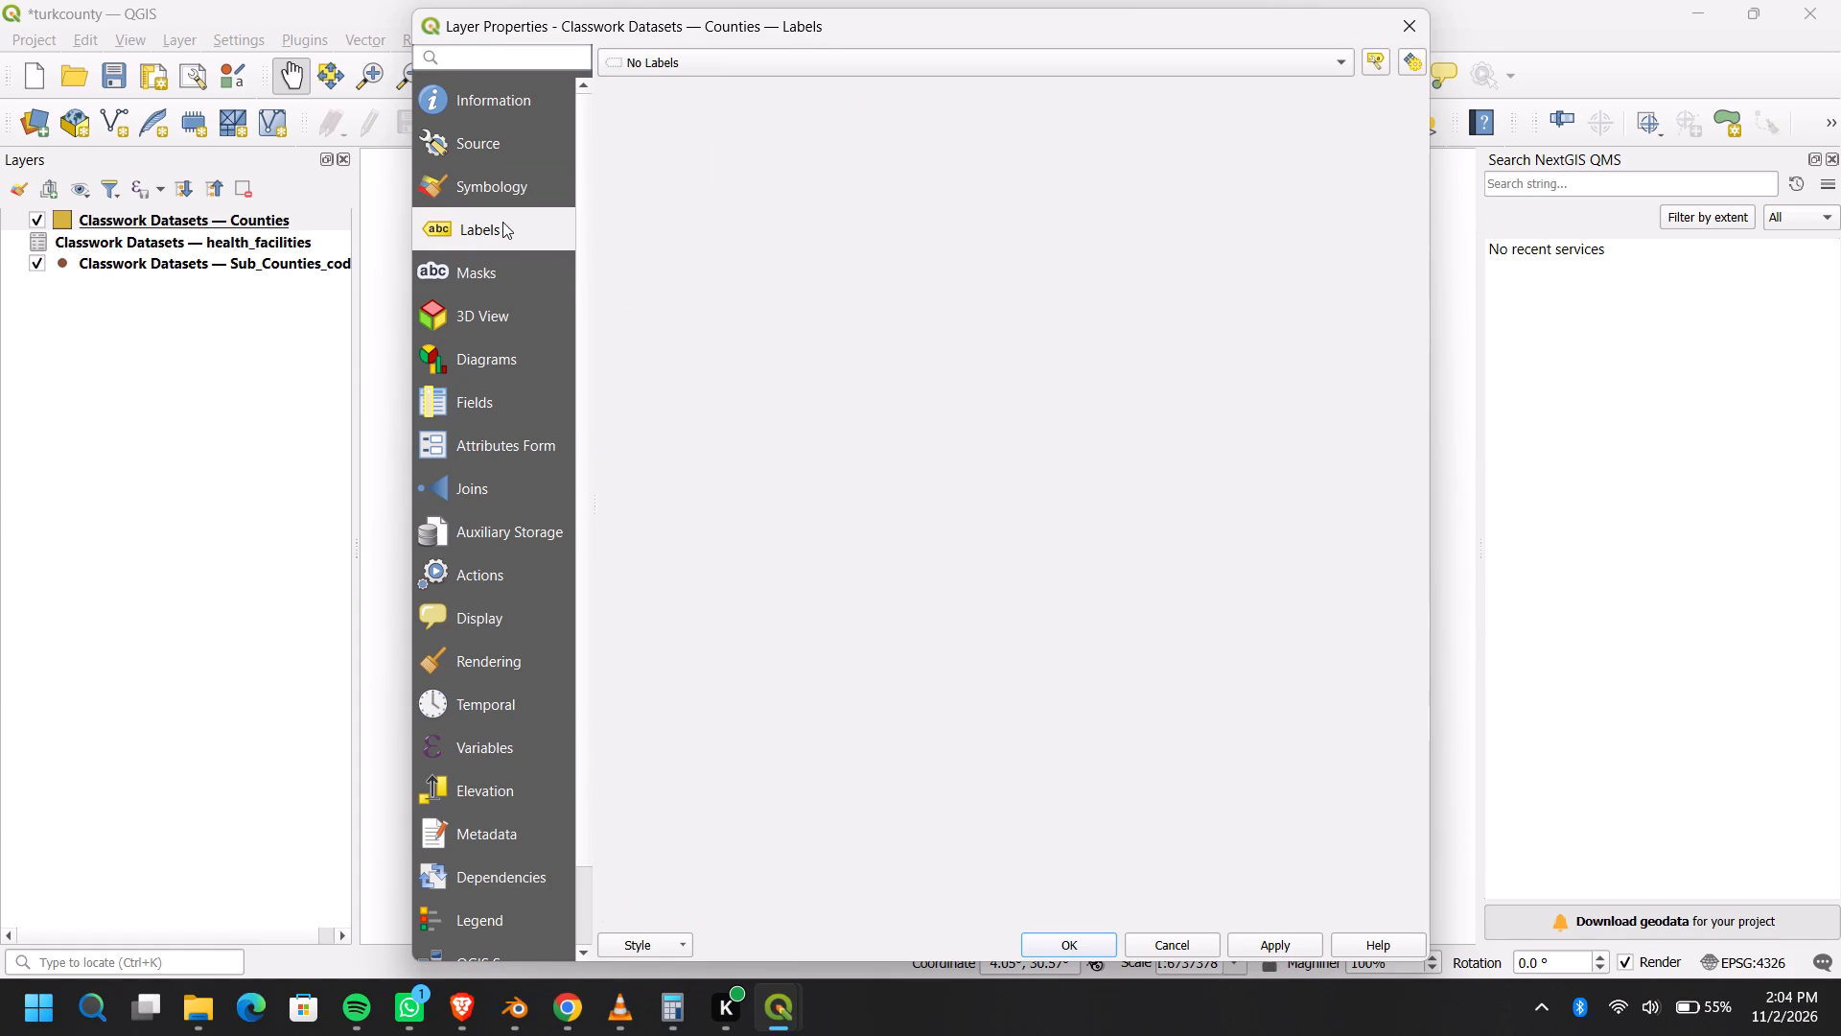
click(891, 62)
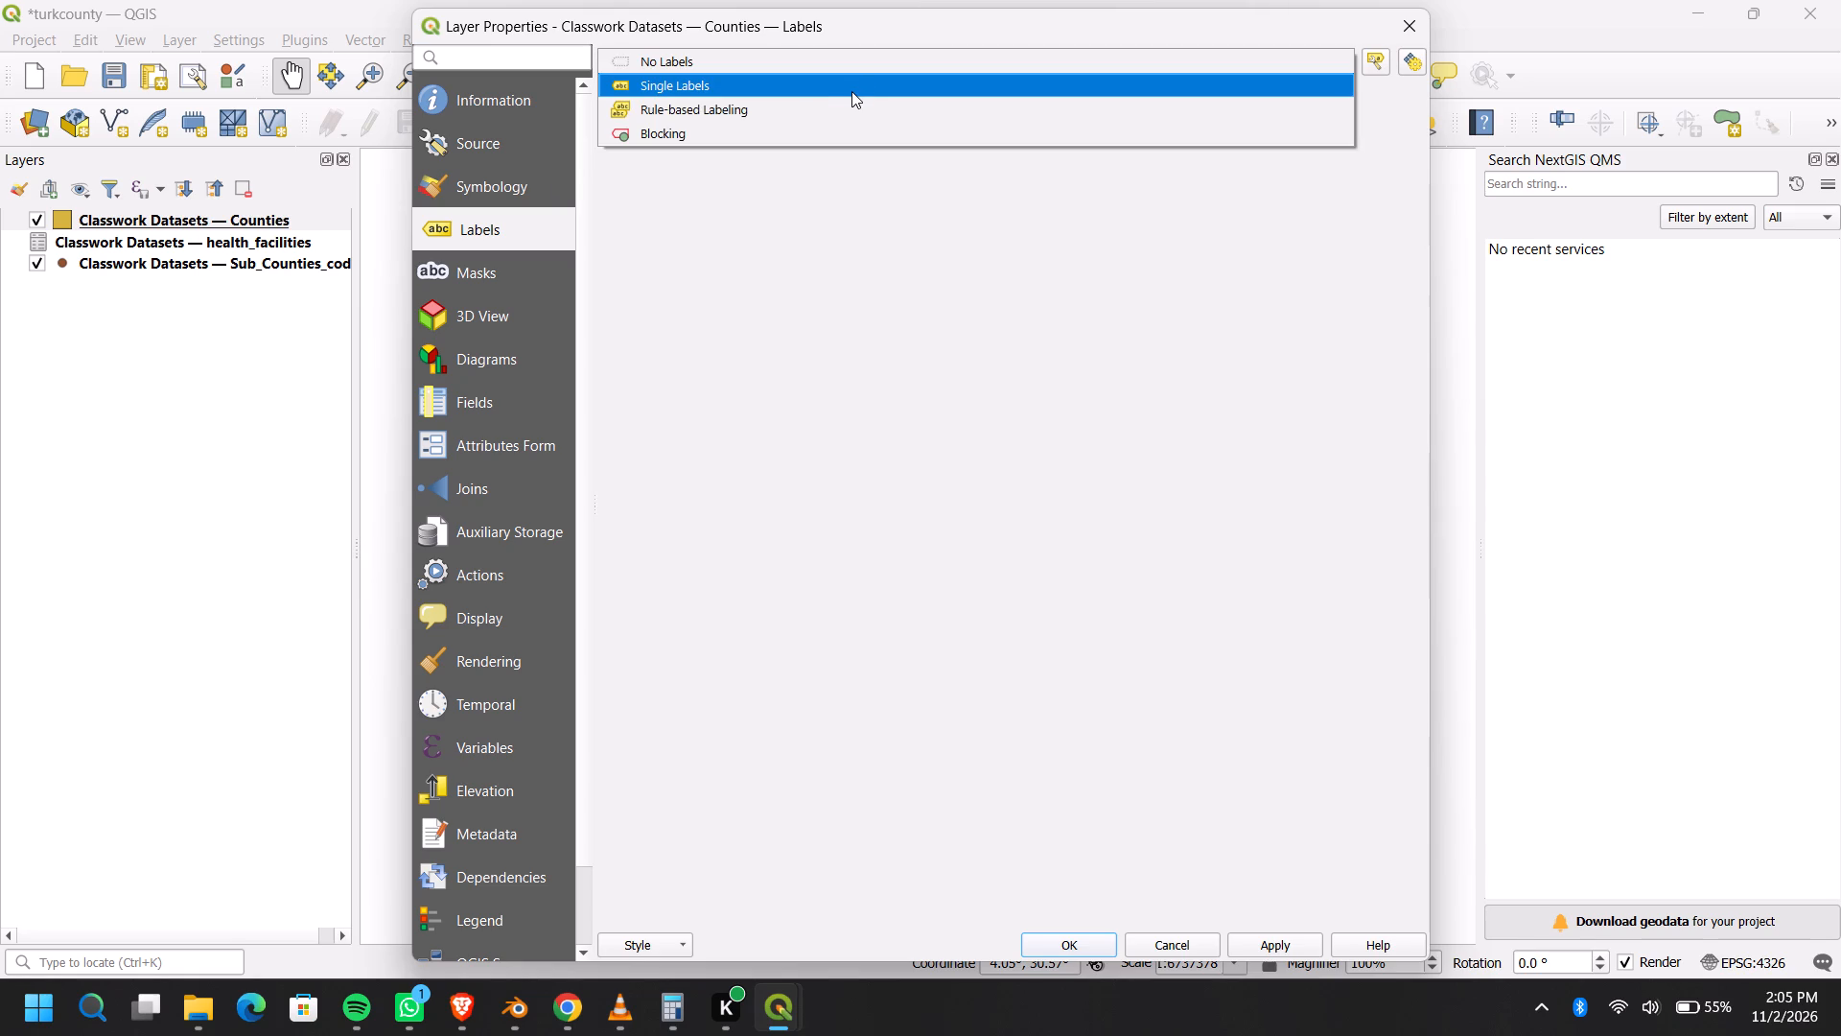
click(851, 91)
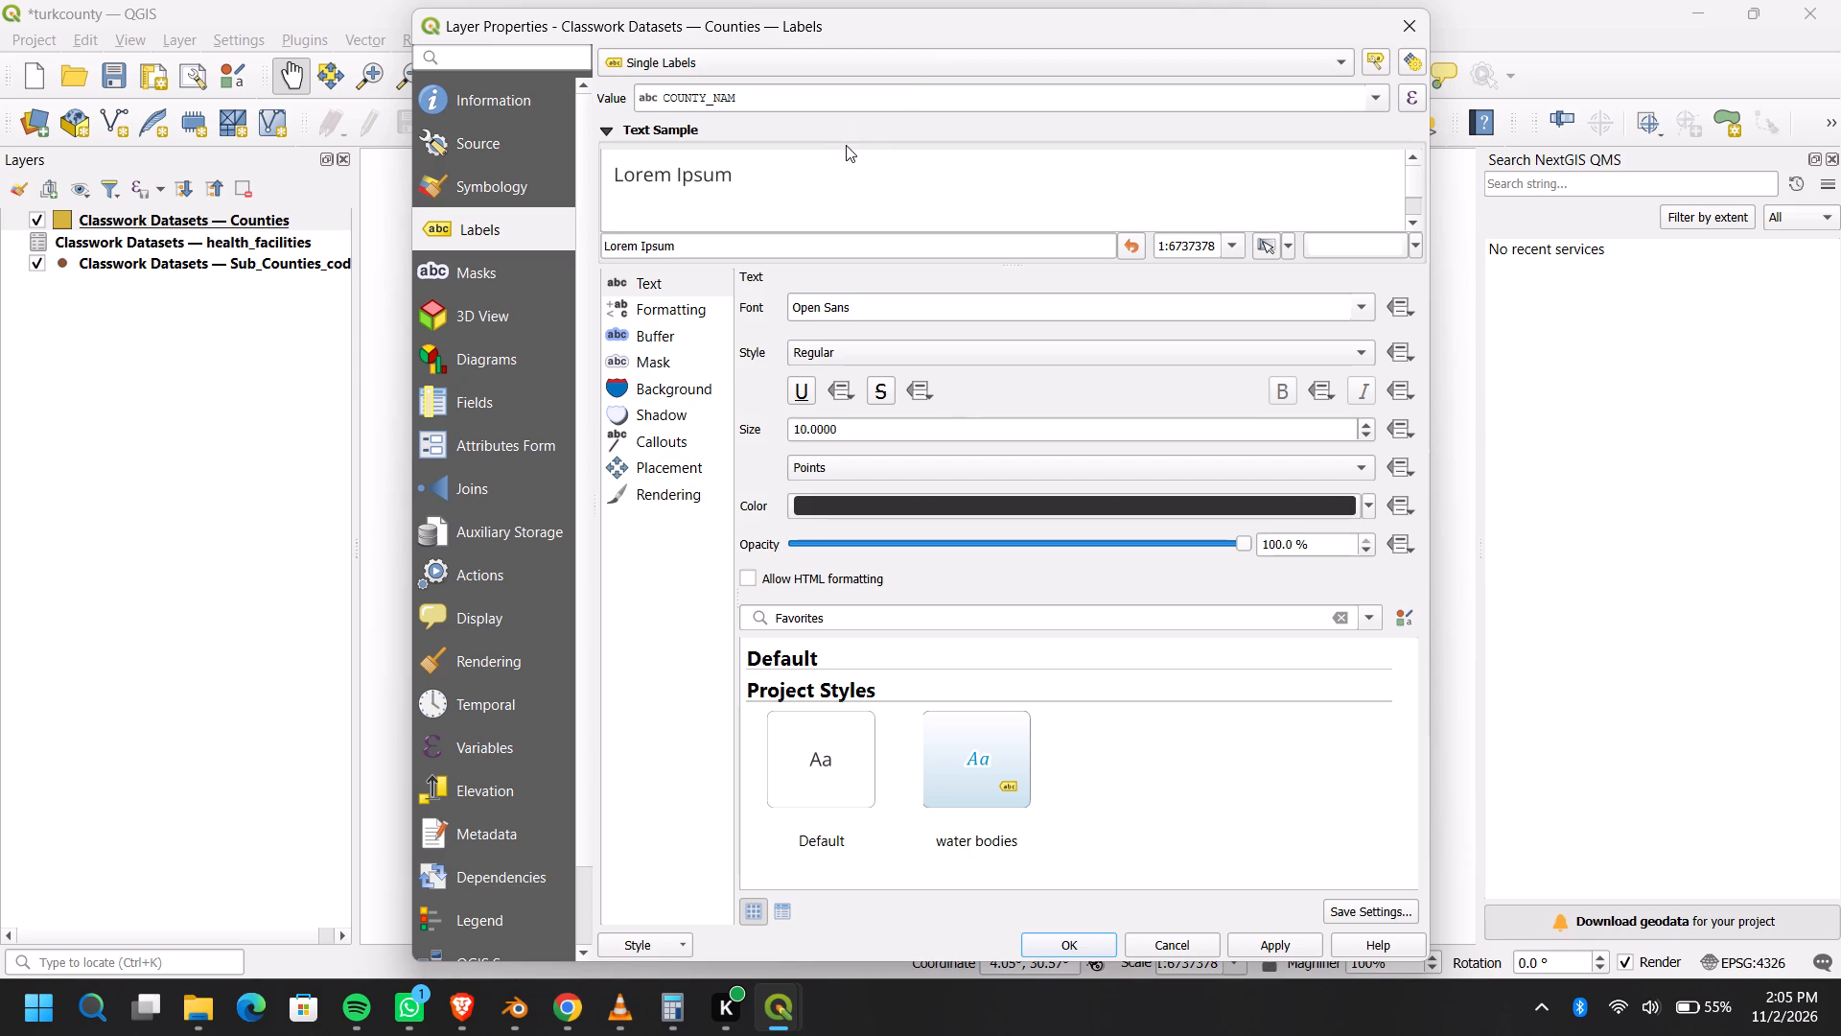
click(1248, 948)
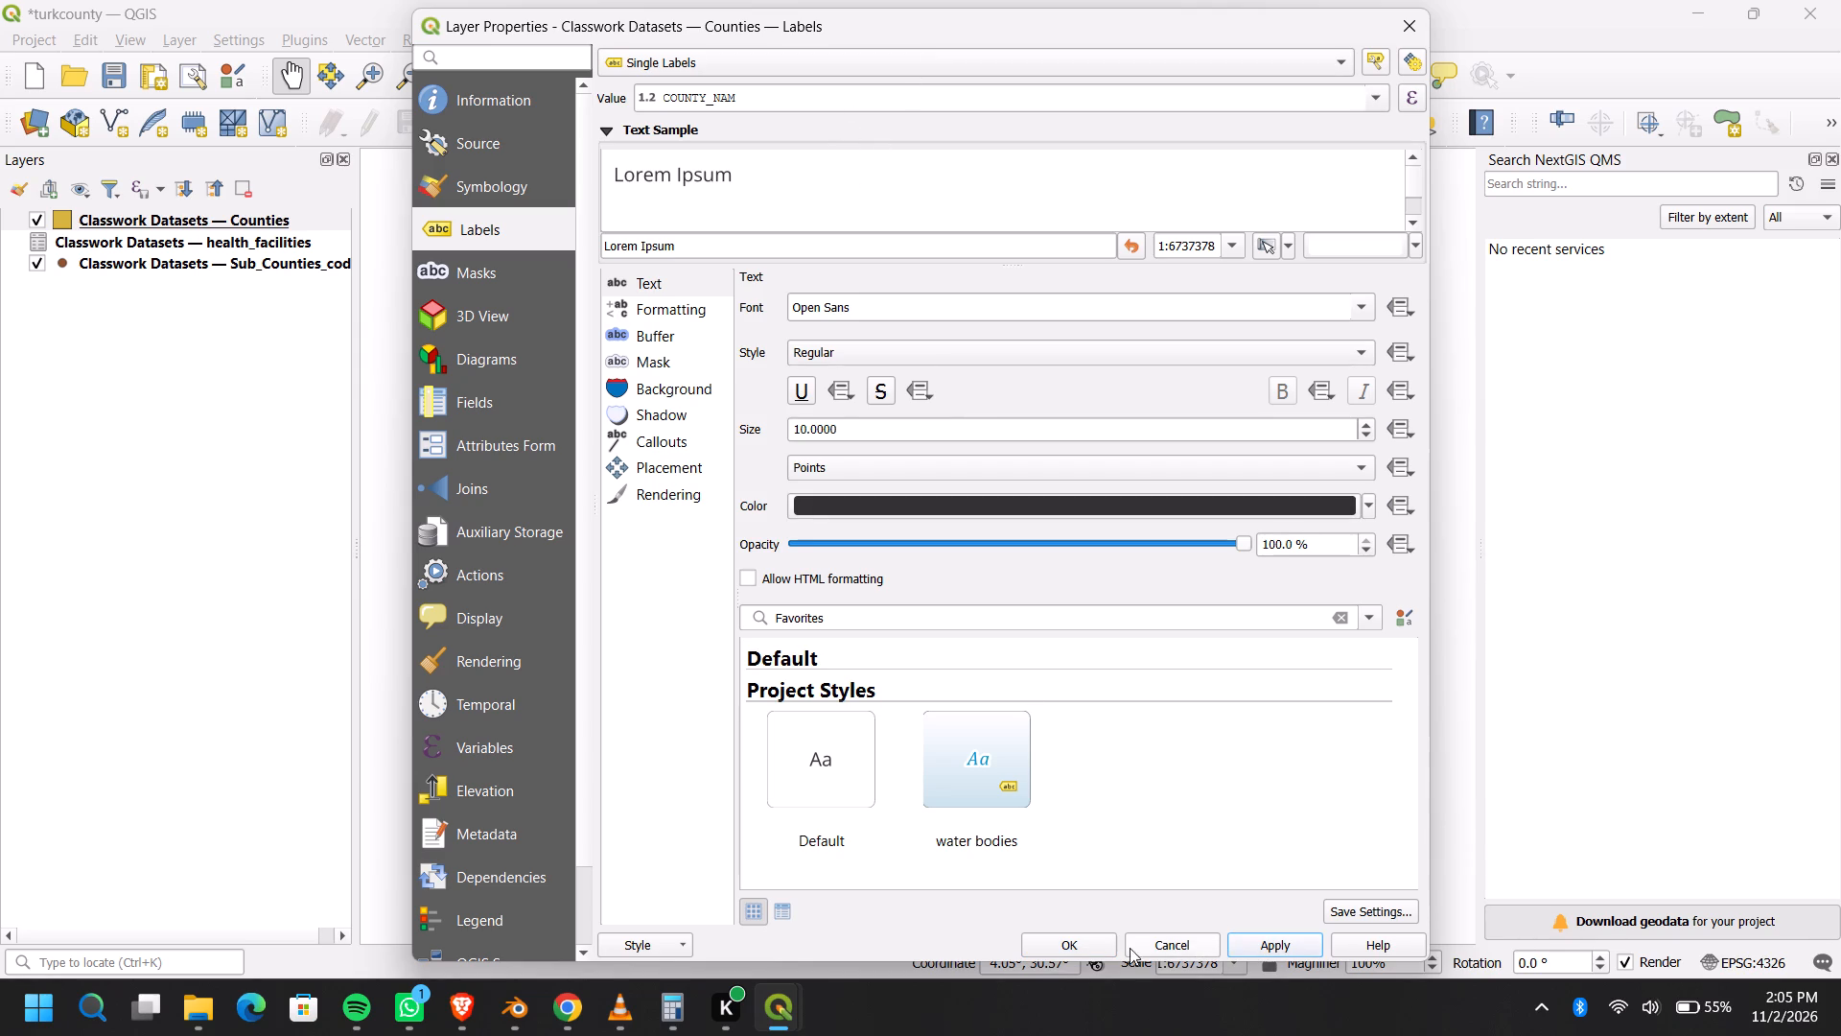
click(1099, 953)
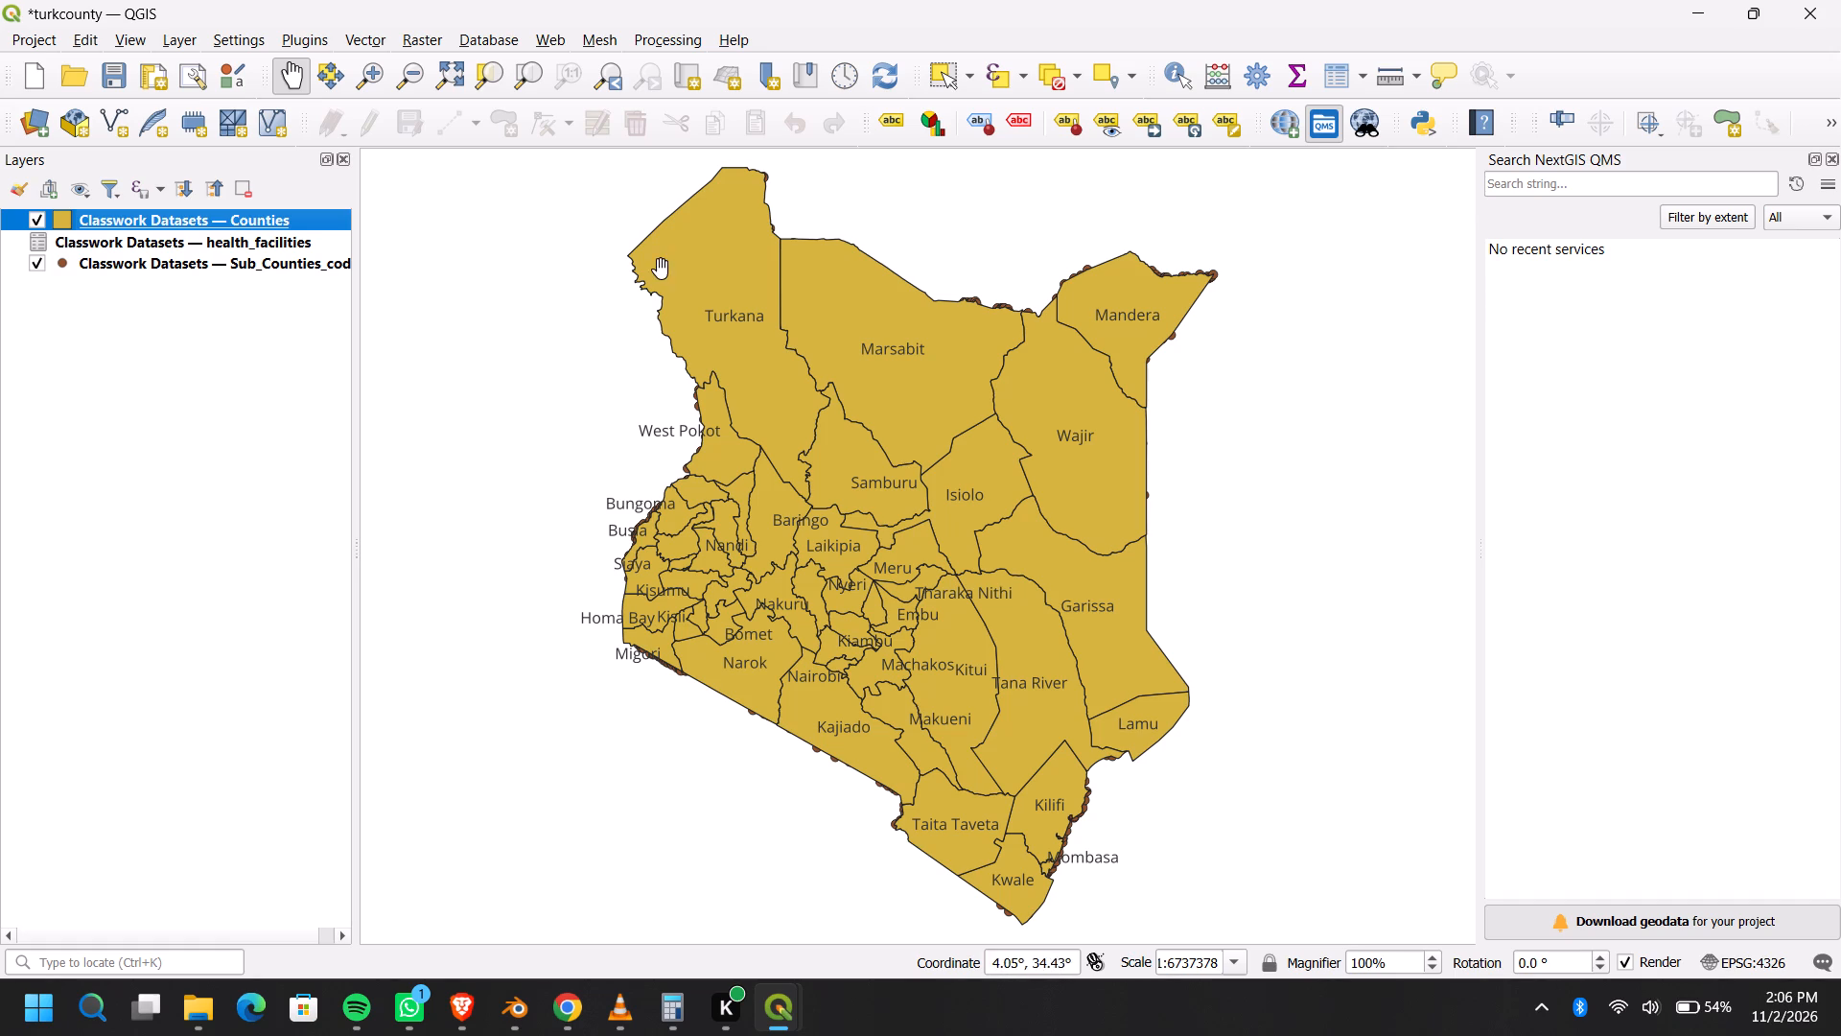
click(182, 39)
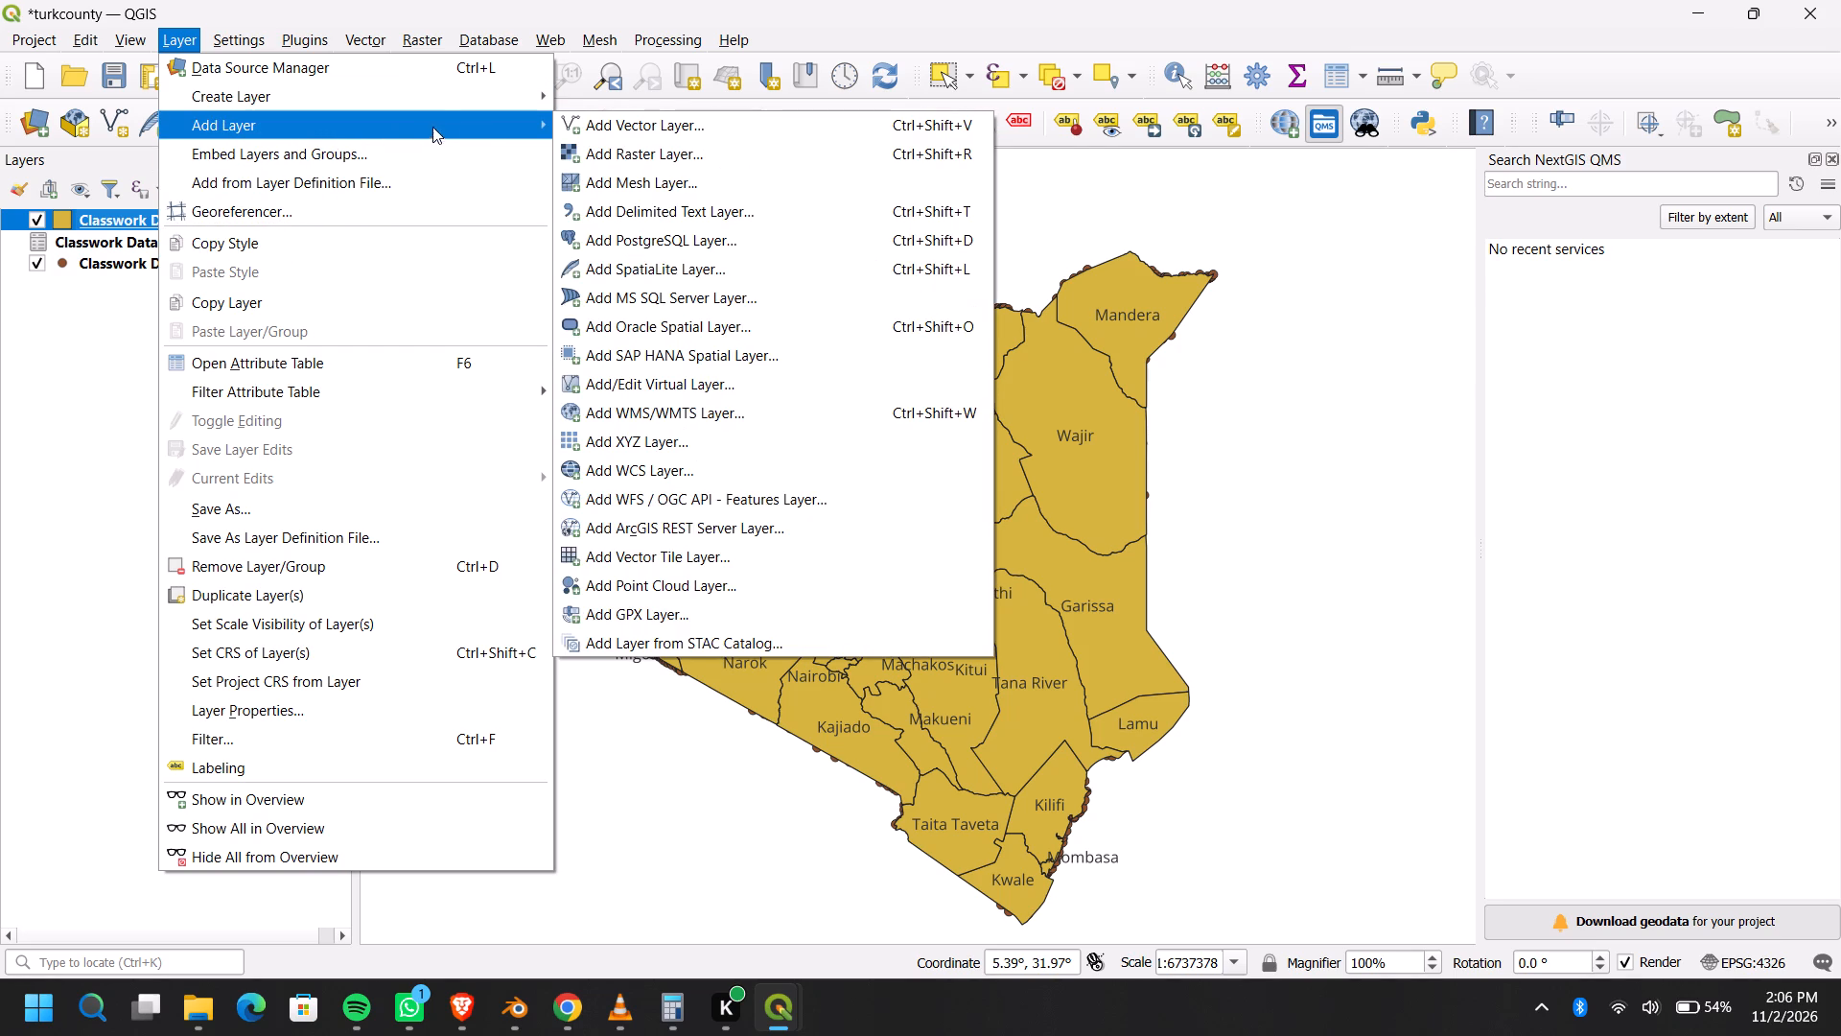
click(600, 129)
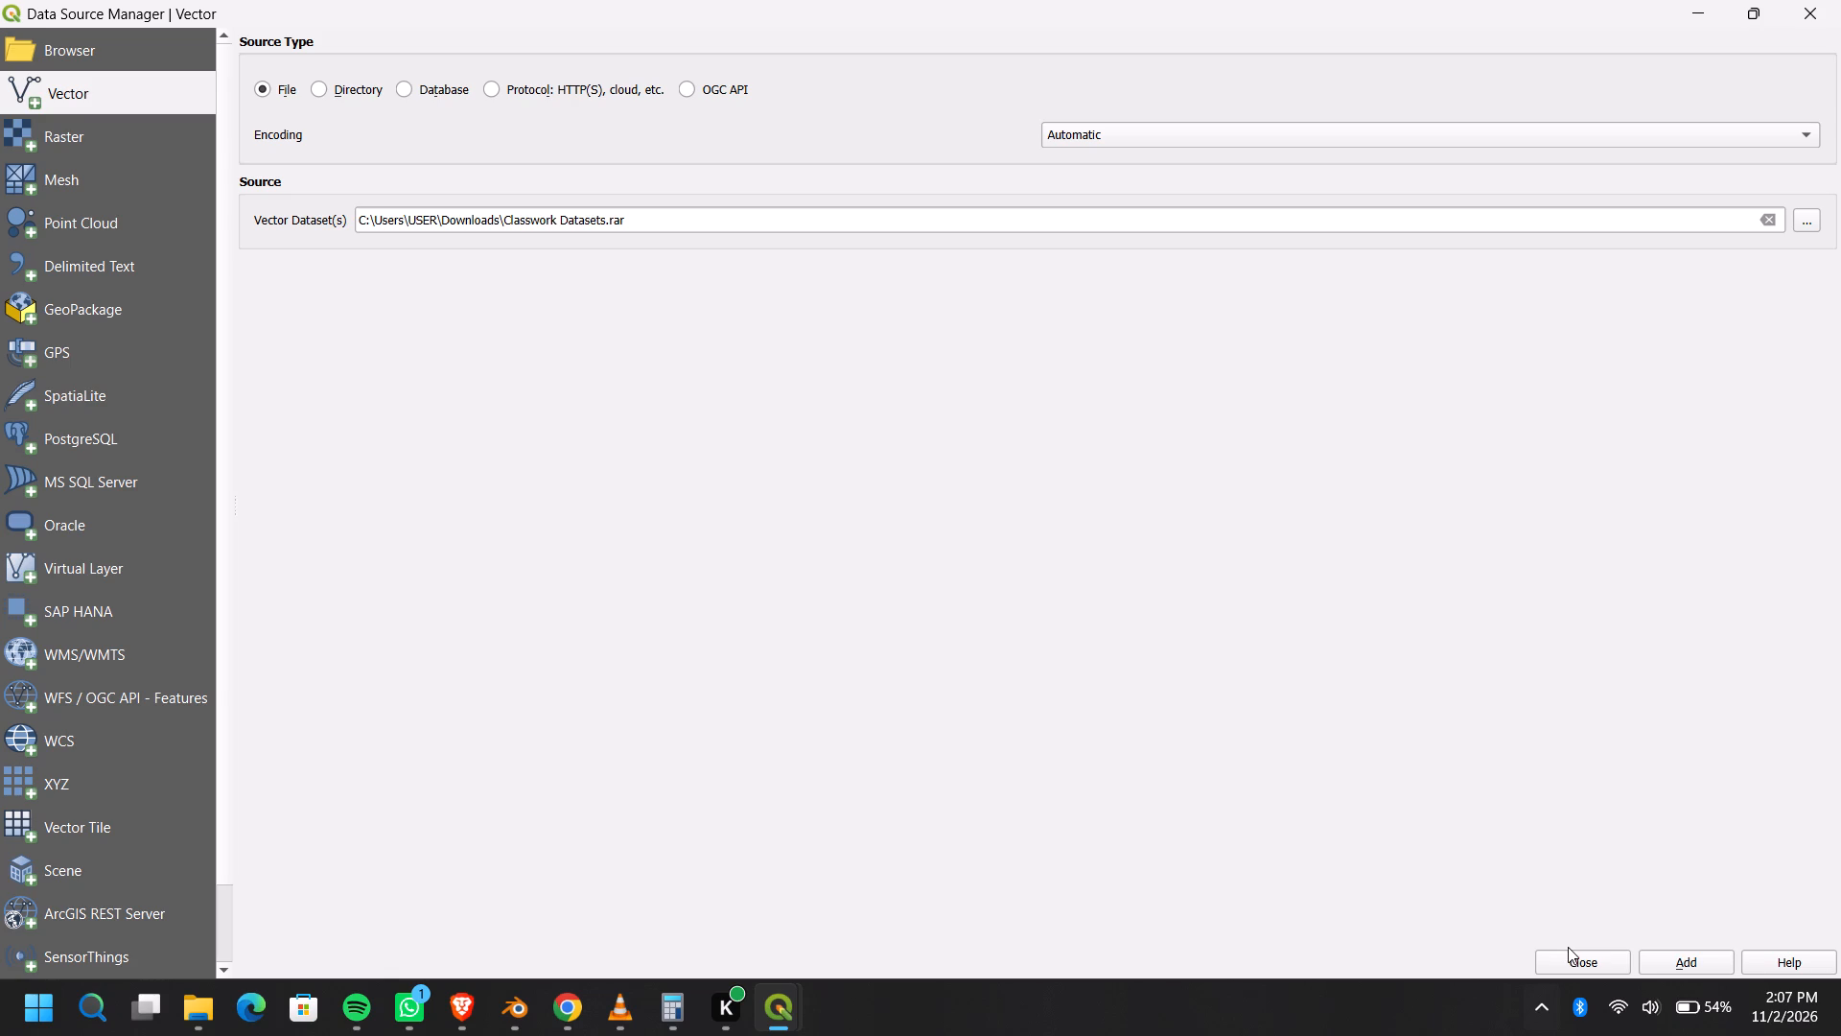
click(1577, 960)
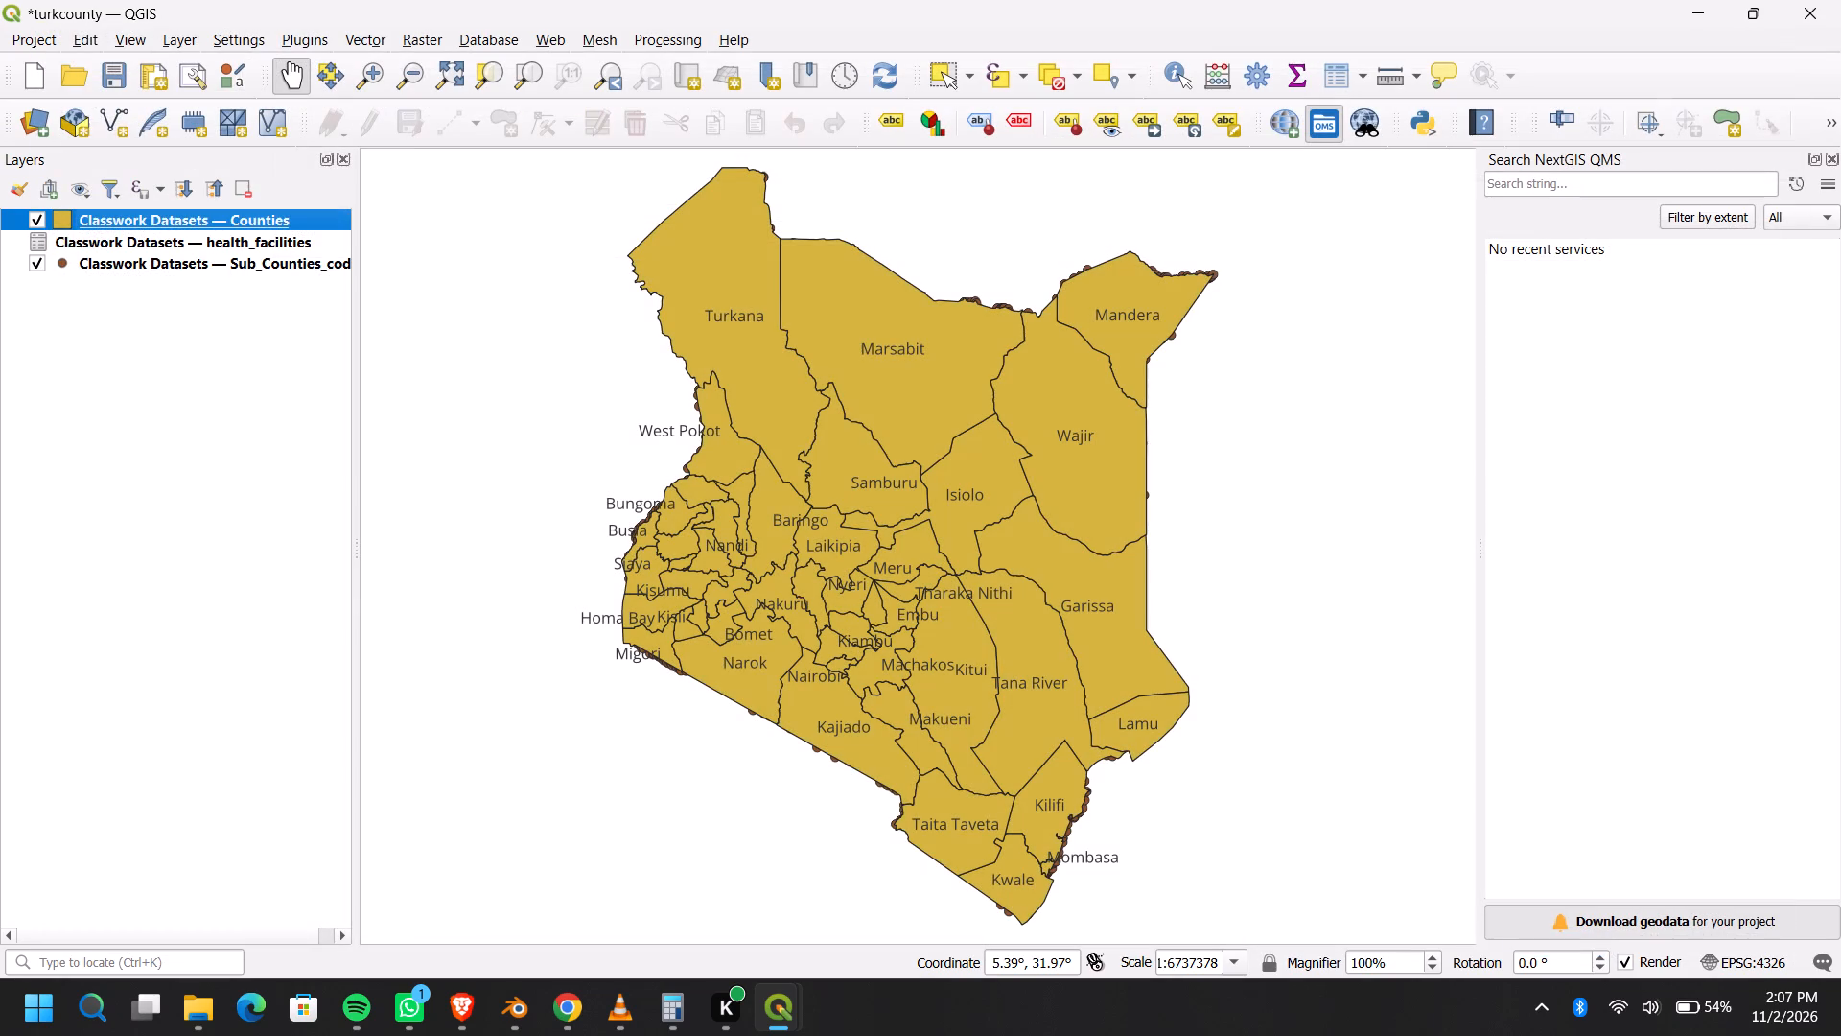
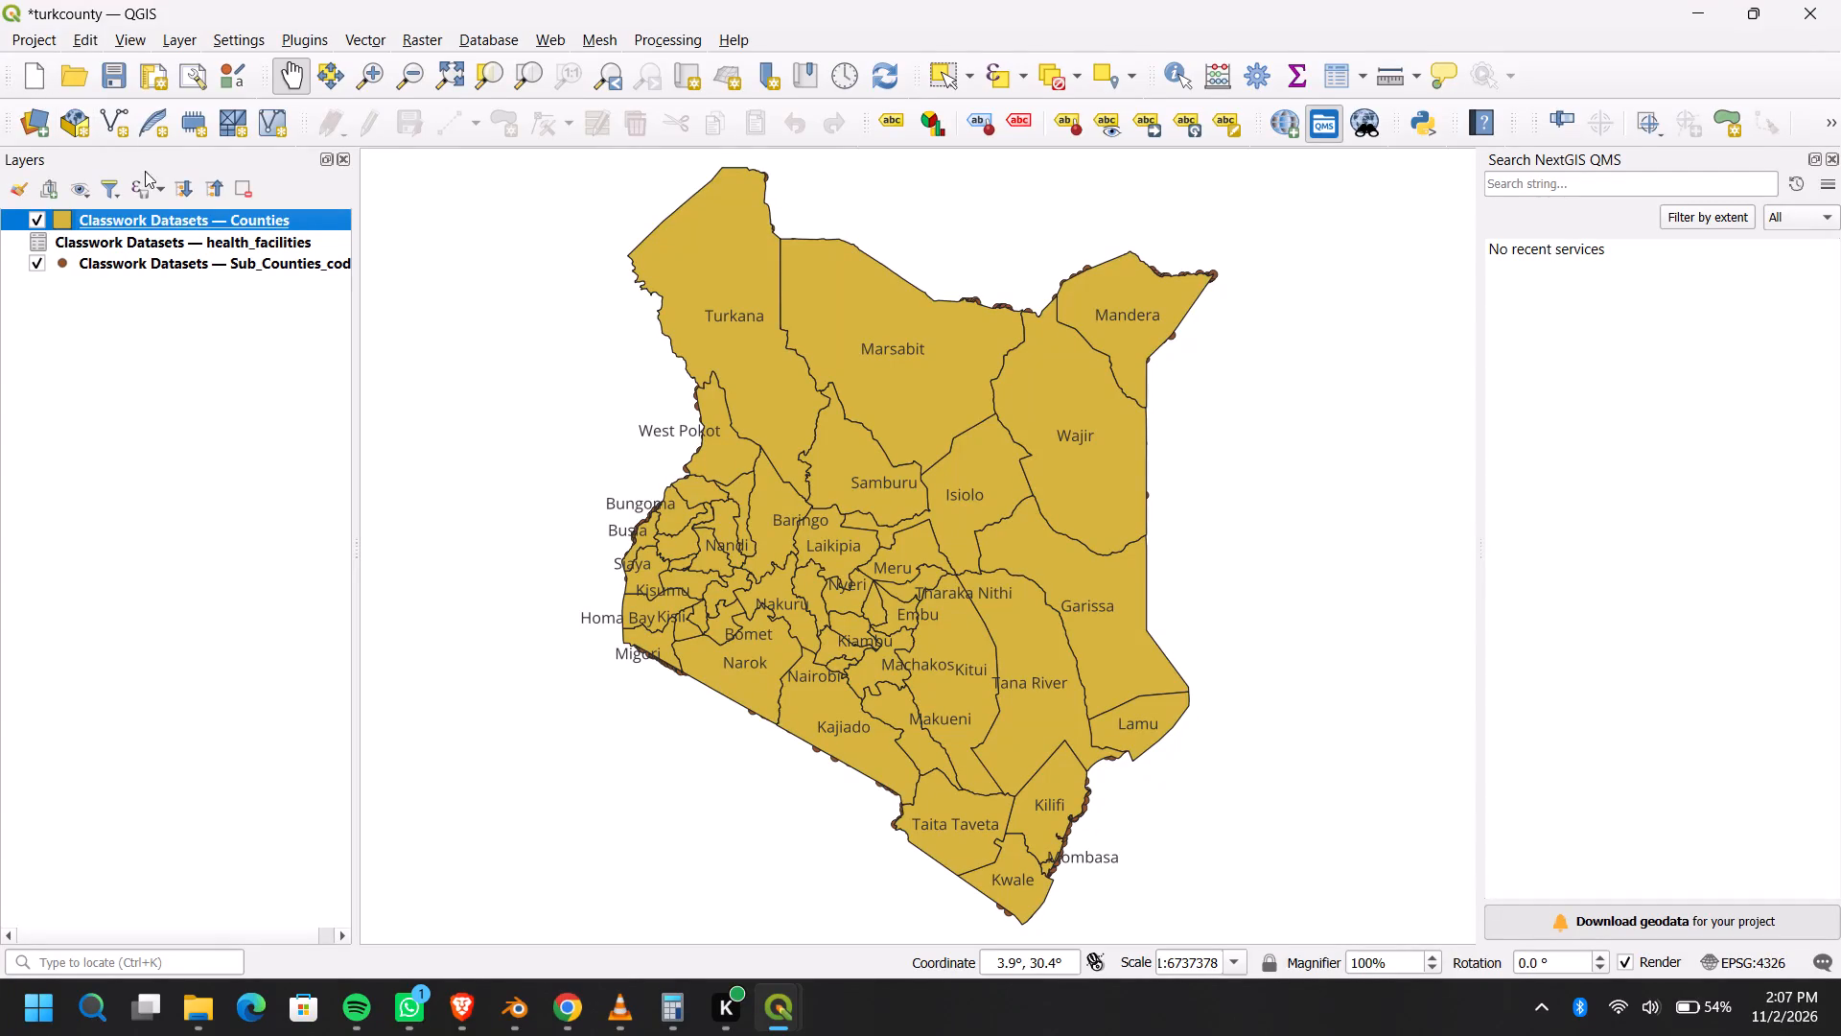
Search the processing algorithms for "extract by at" and open the Extract by attribute tool.
right_click(163, 224)
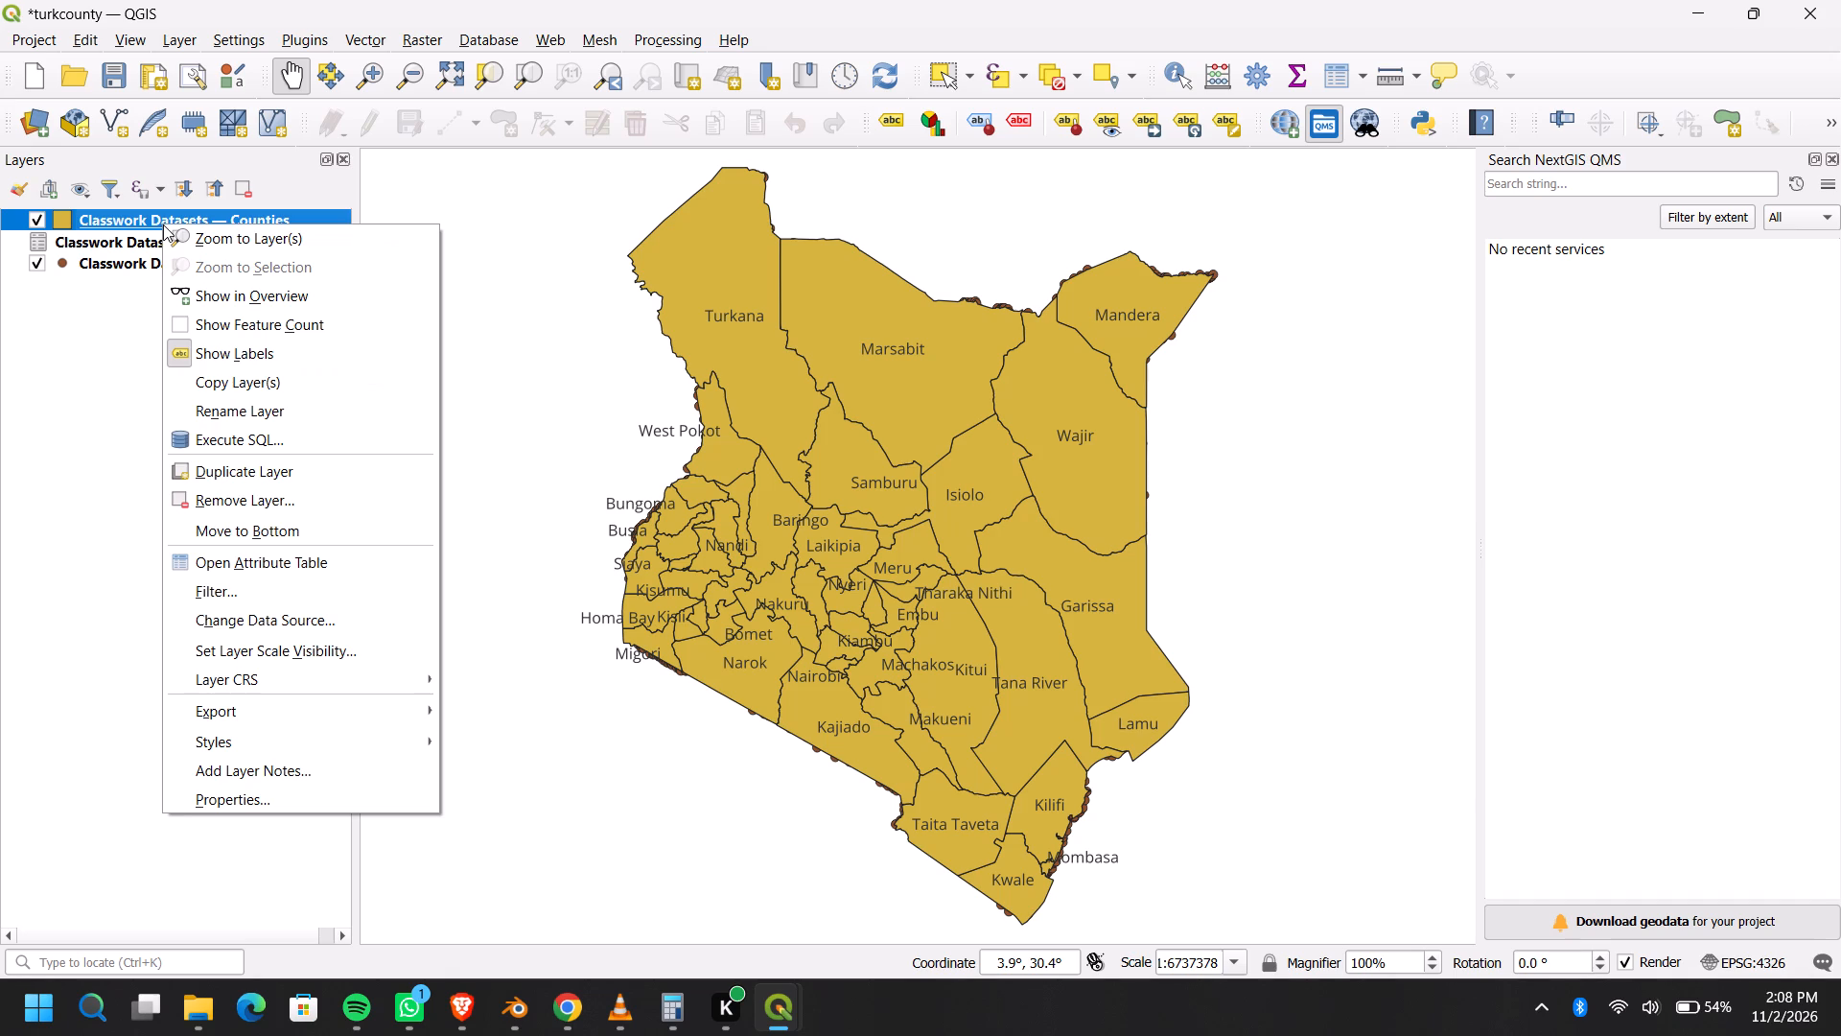
click(669, 37)
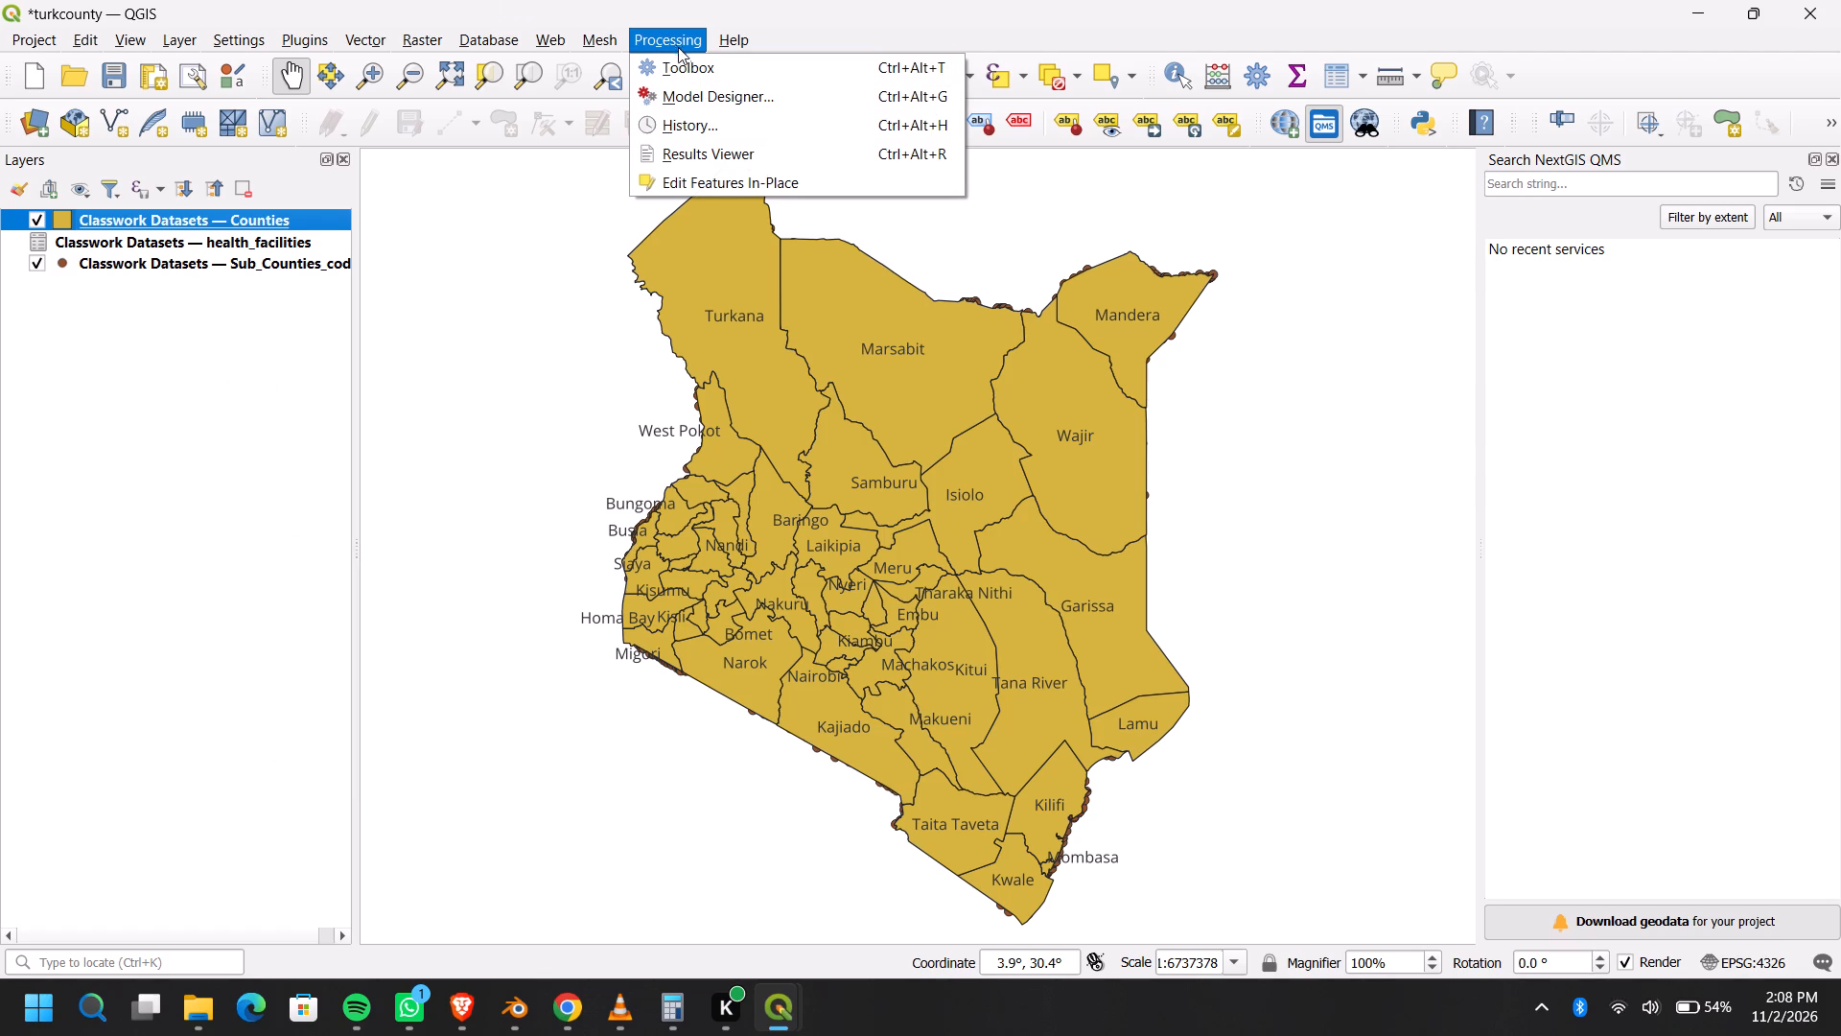
right_click(685, 63)
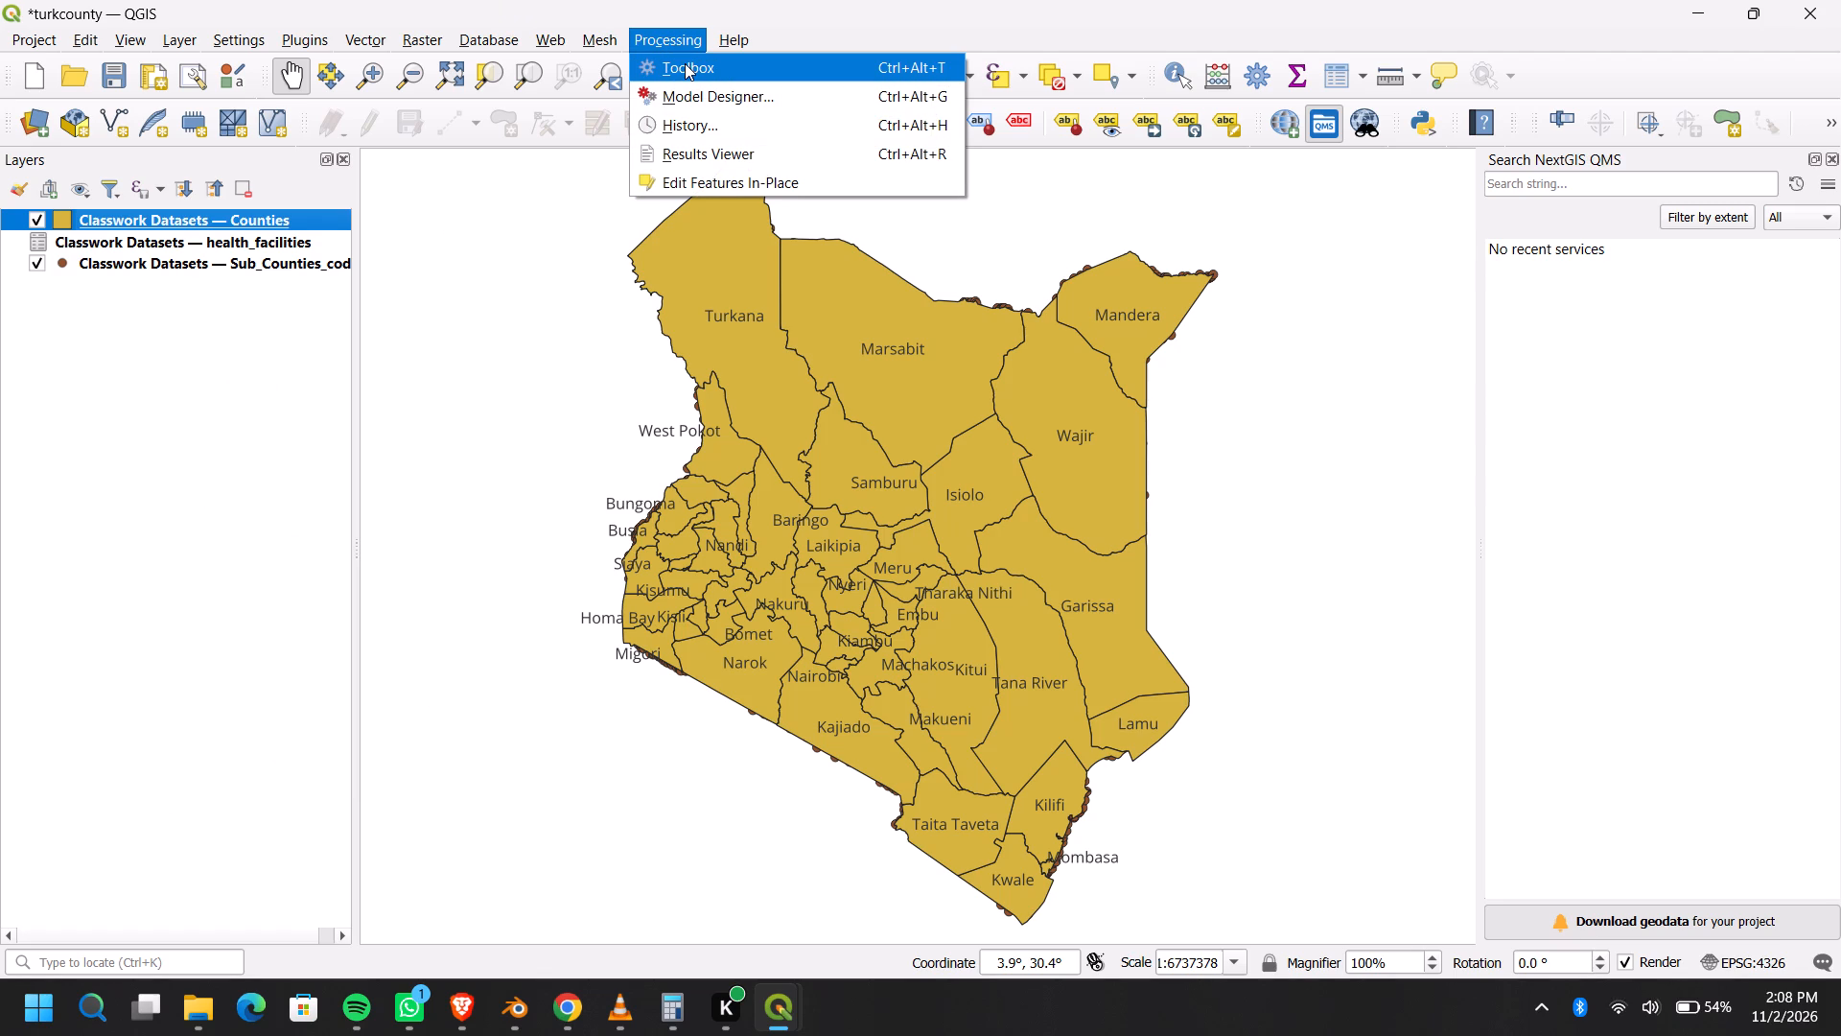
click(685, 63)
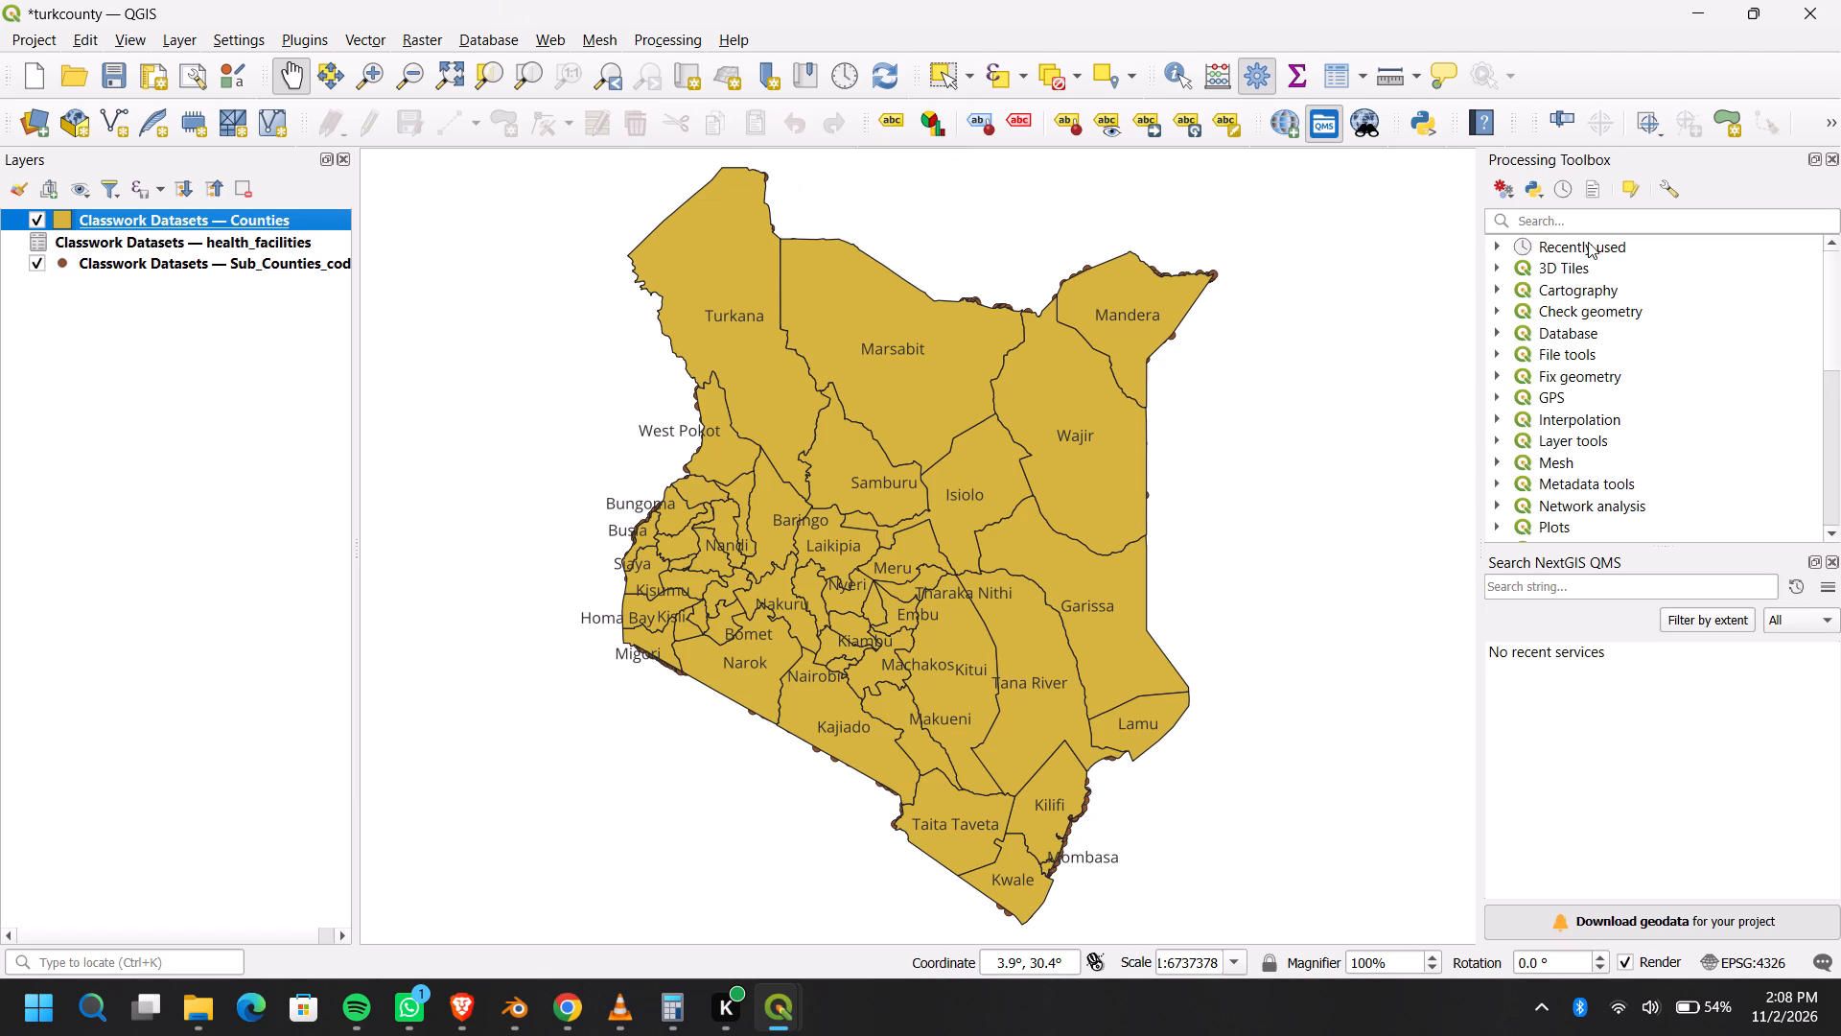
click(1584, 218)
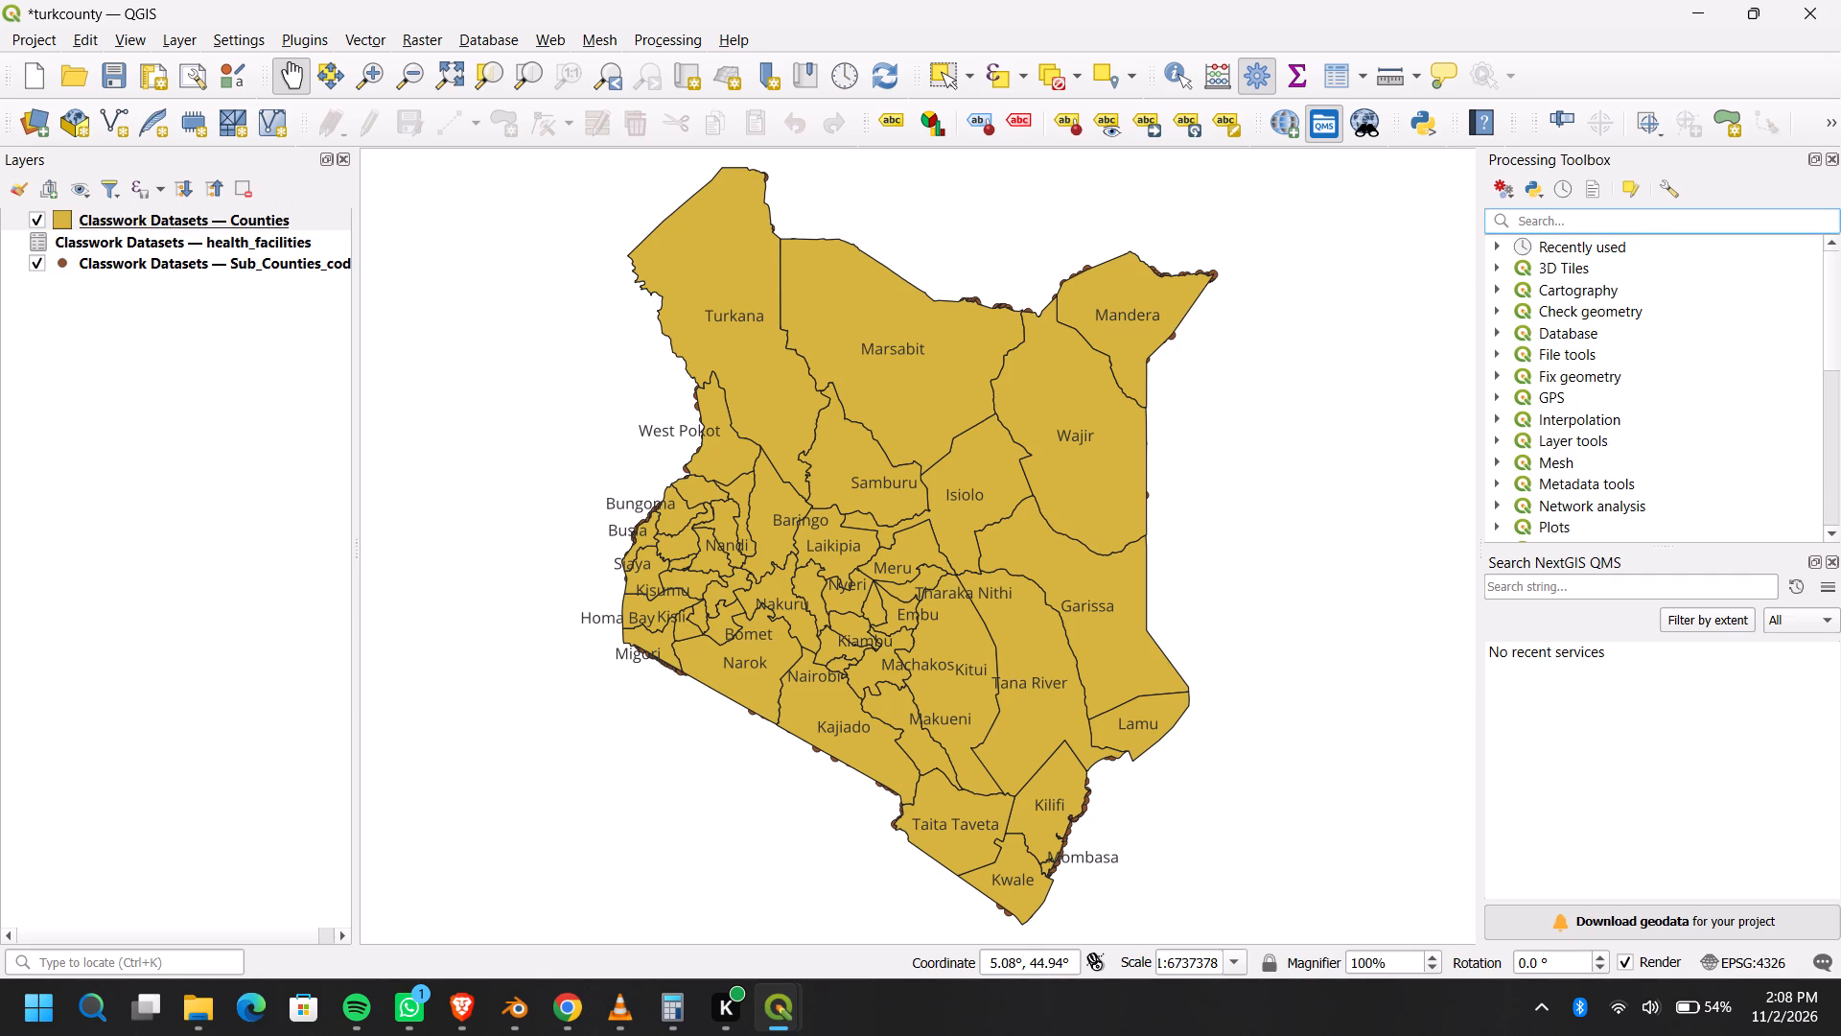
text(extract)
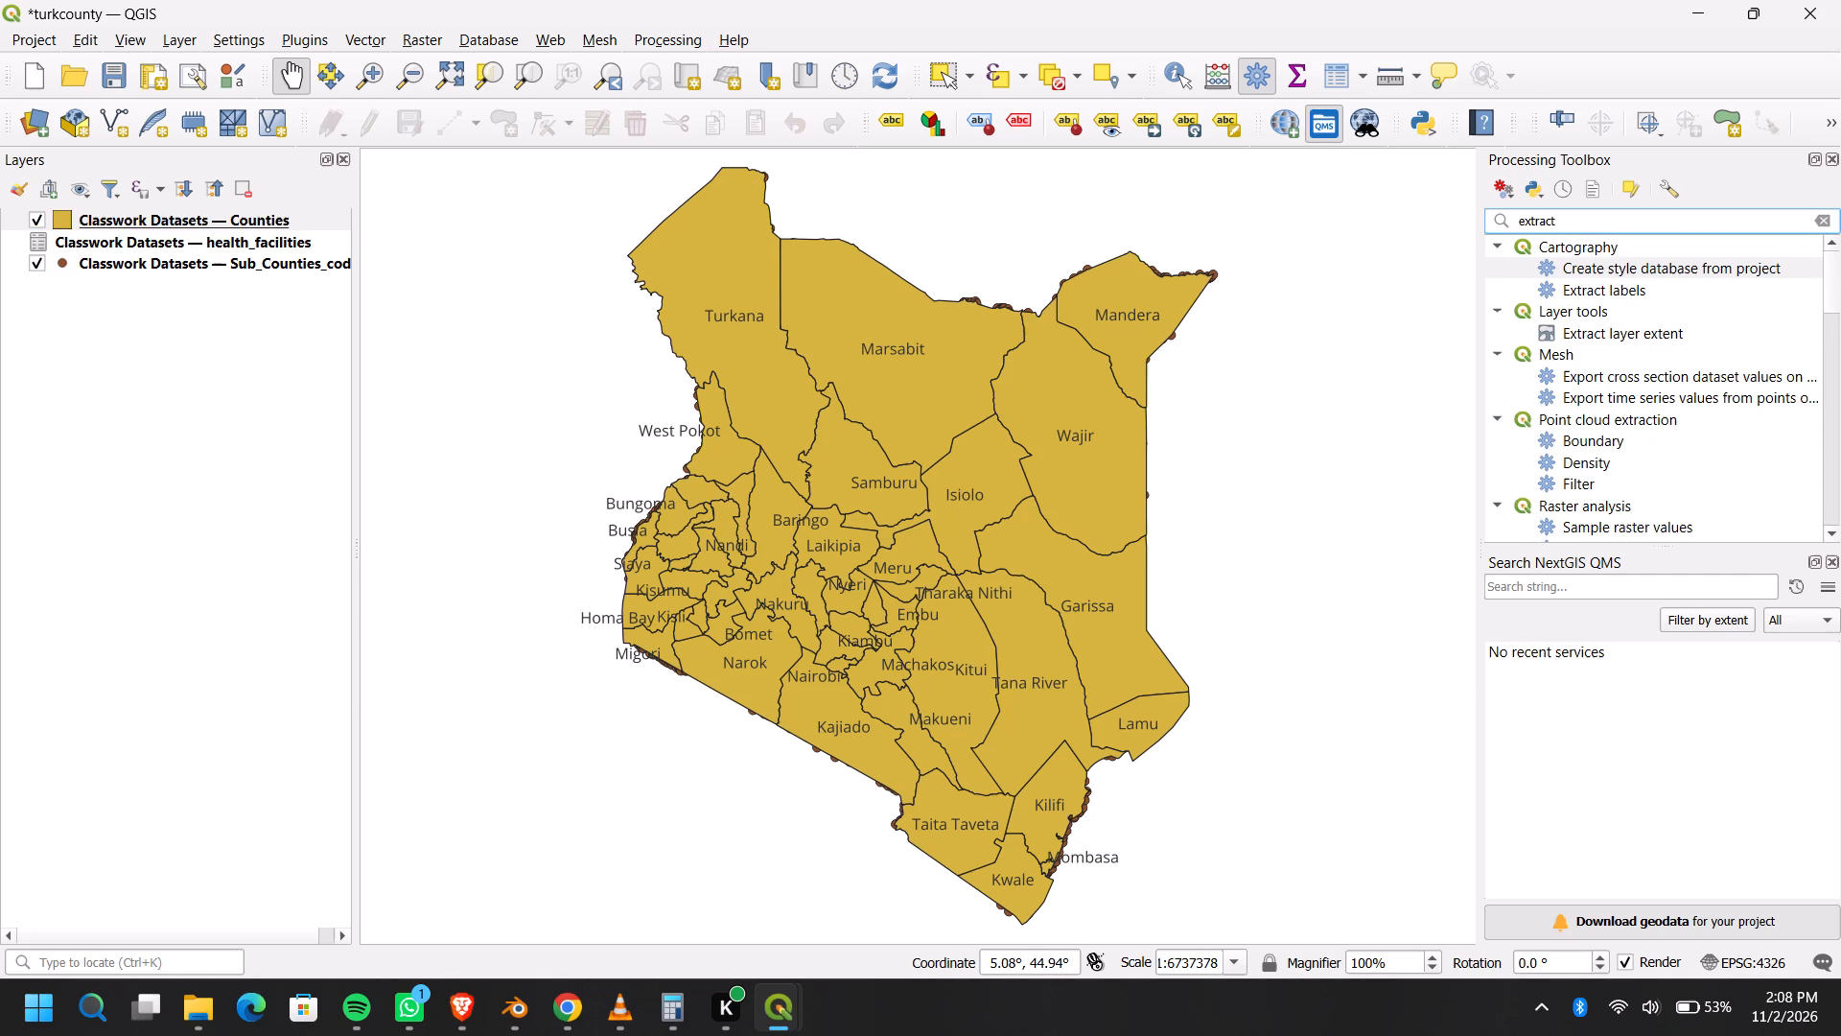
text(by)
key(space)
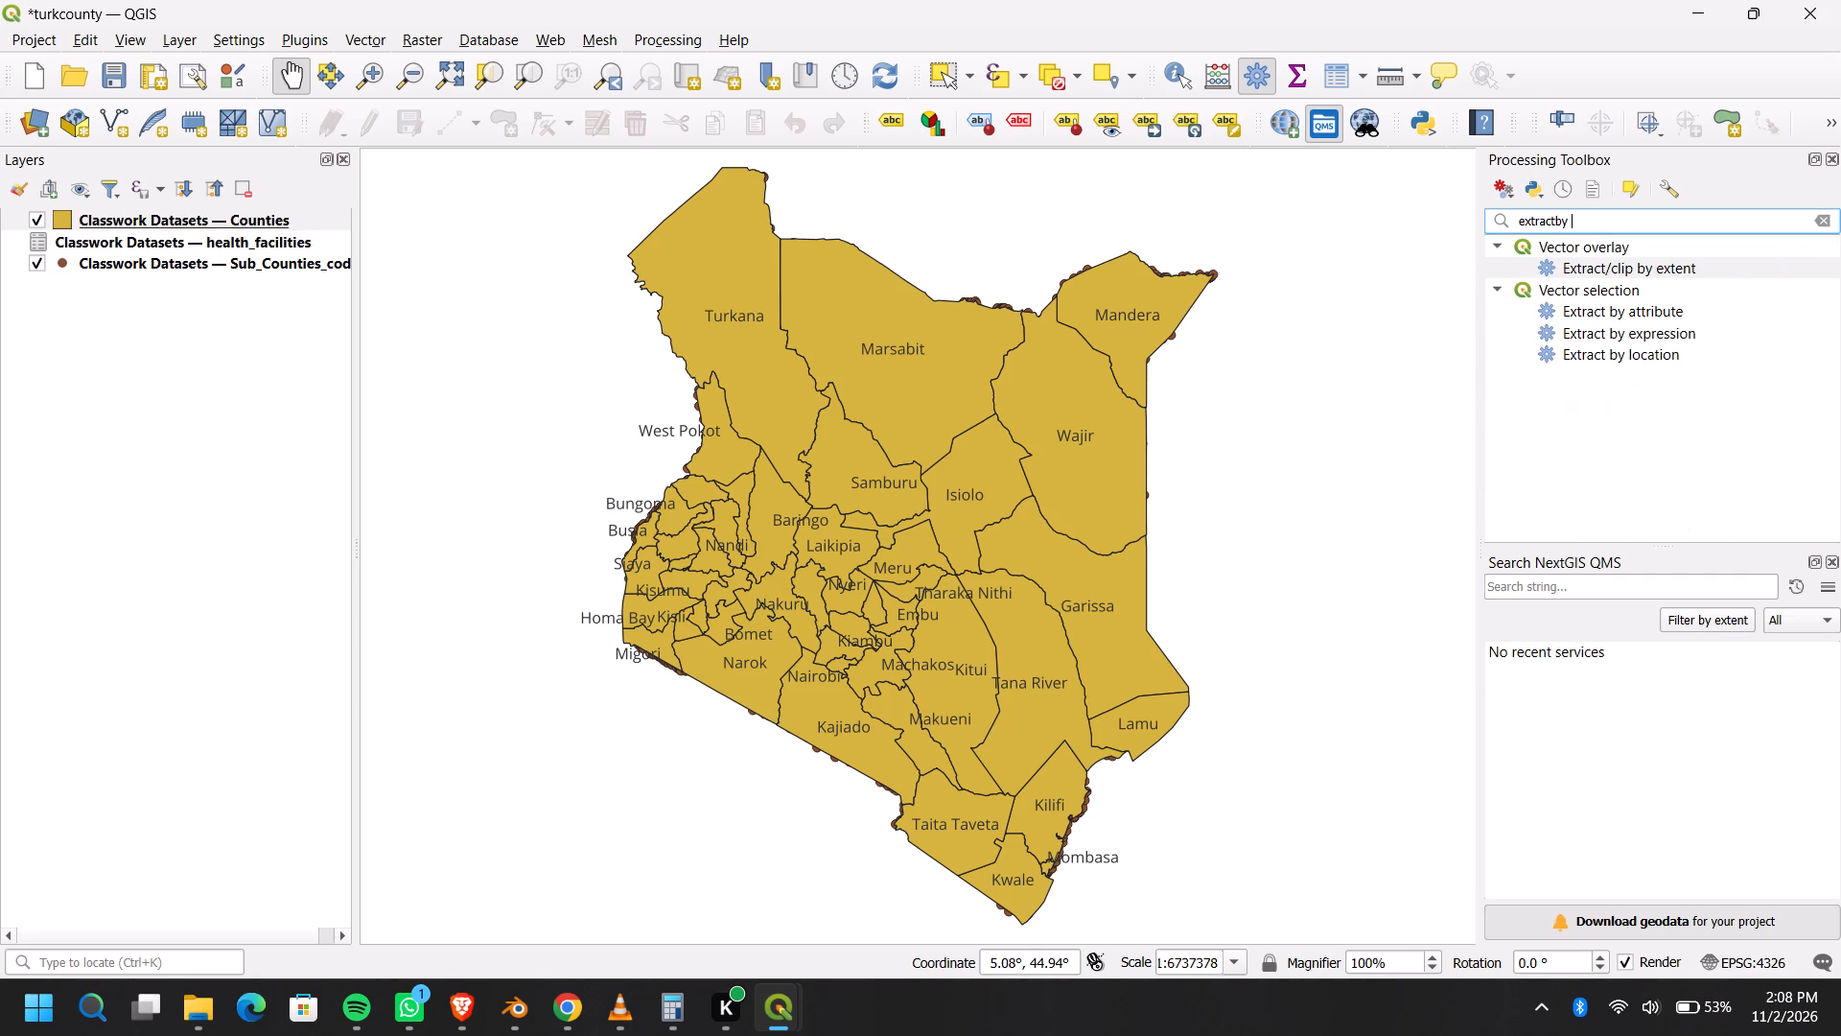
key(BackSpace)
key(BackSpace)
key(space)
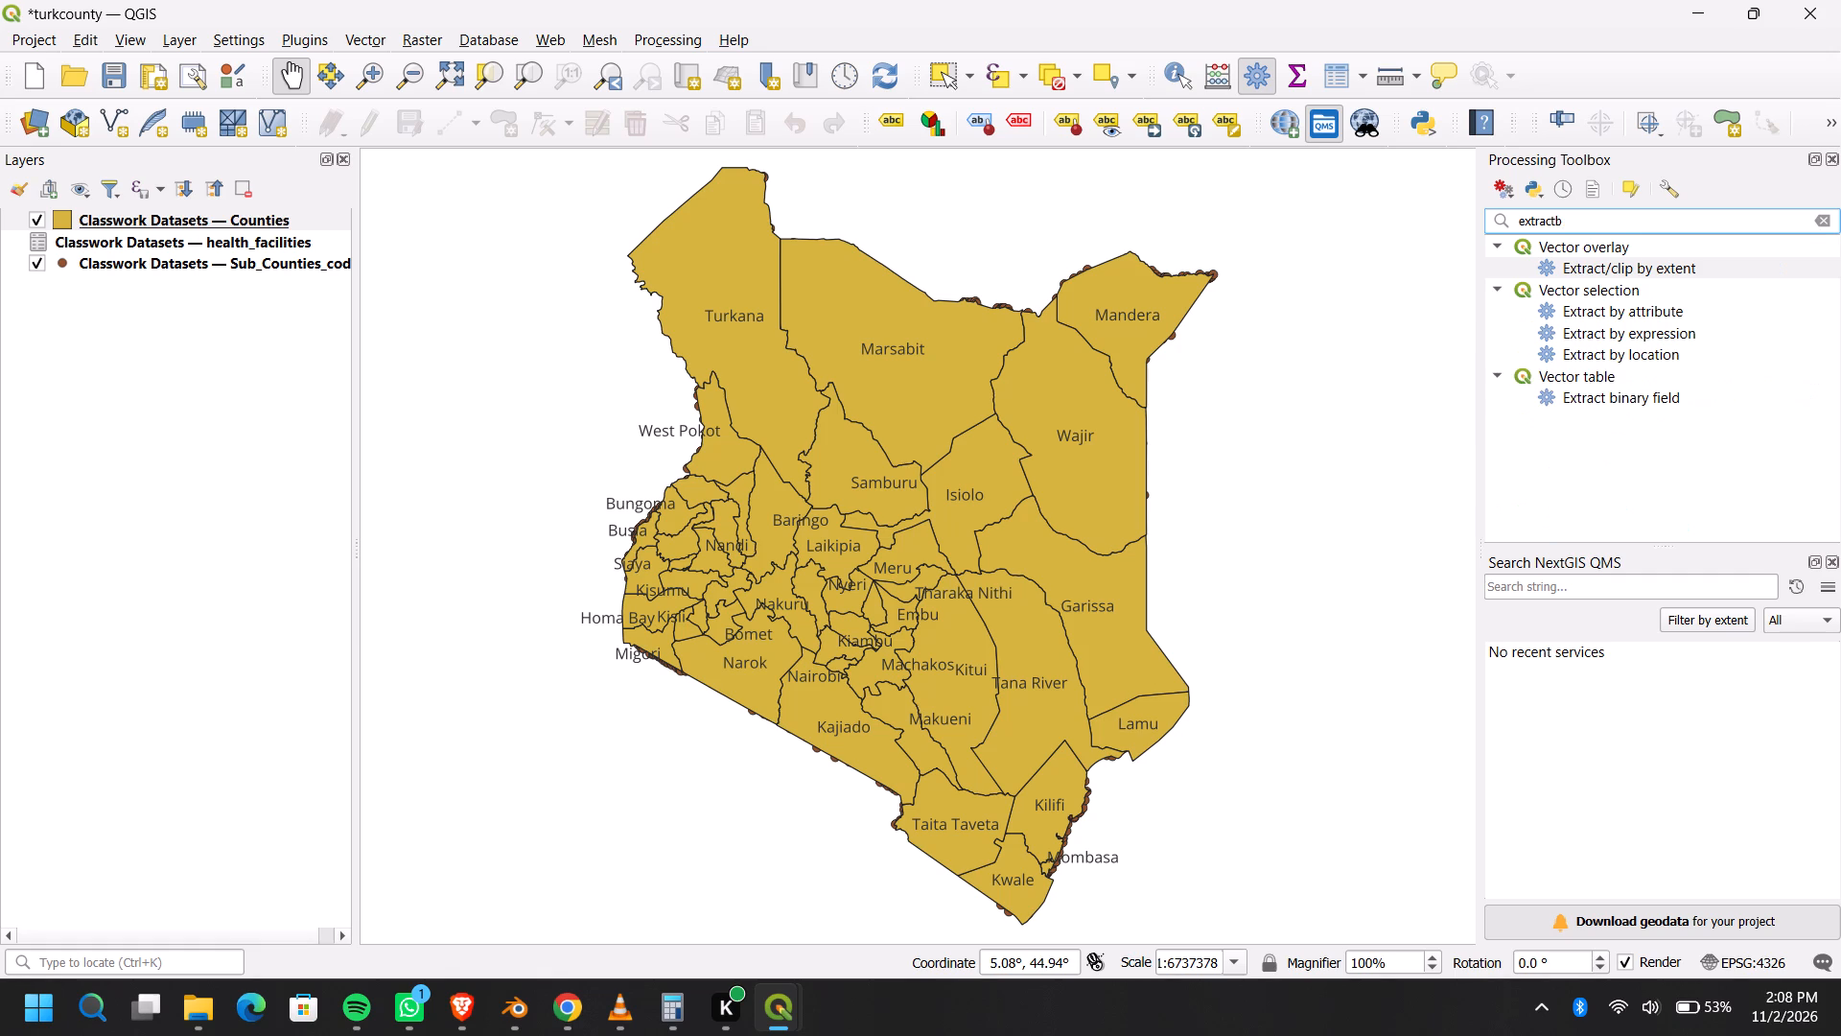
key(BackSpace)
key(BackSpace)
key(space)
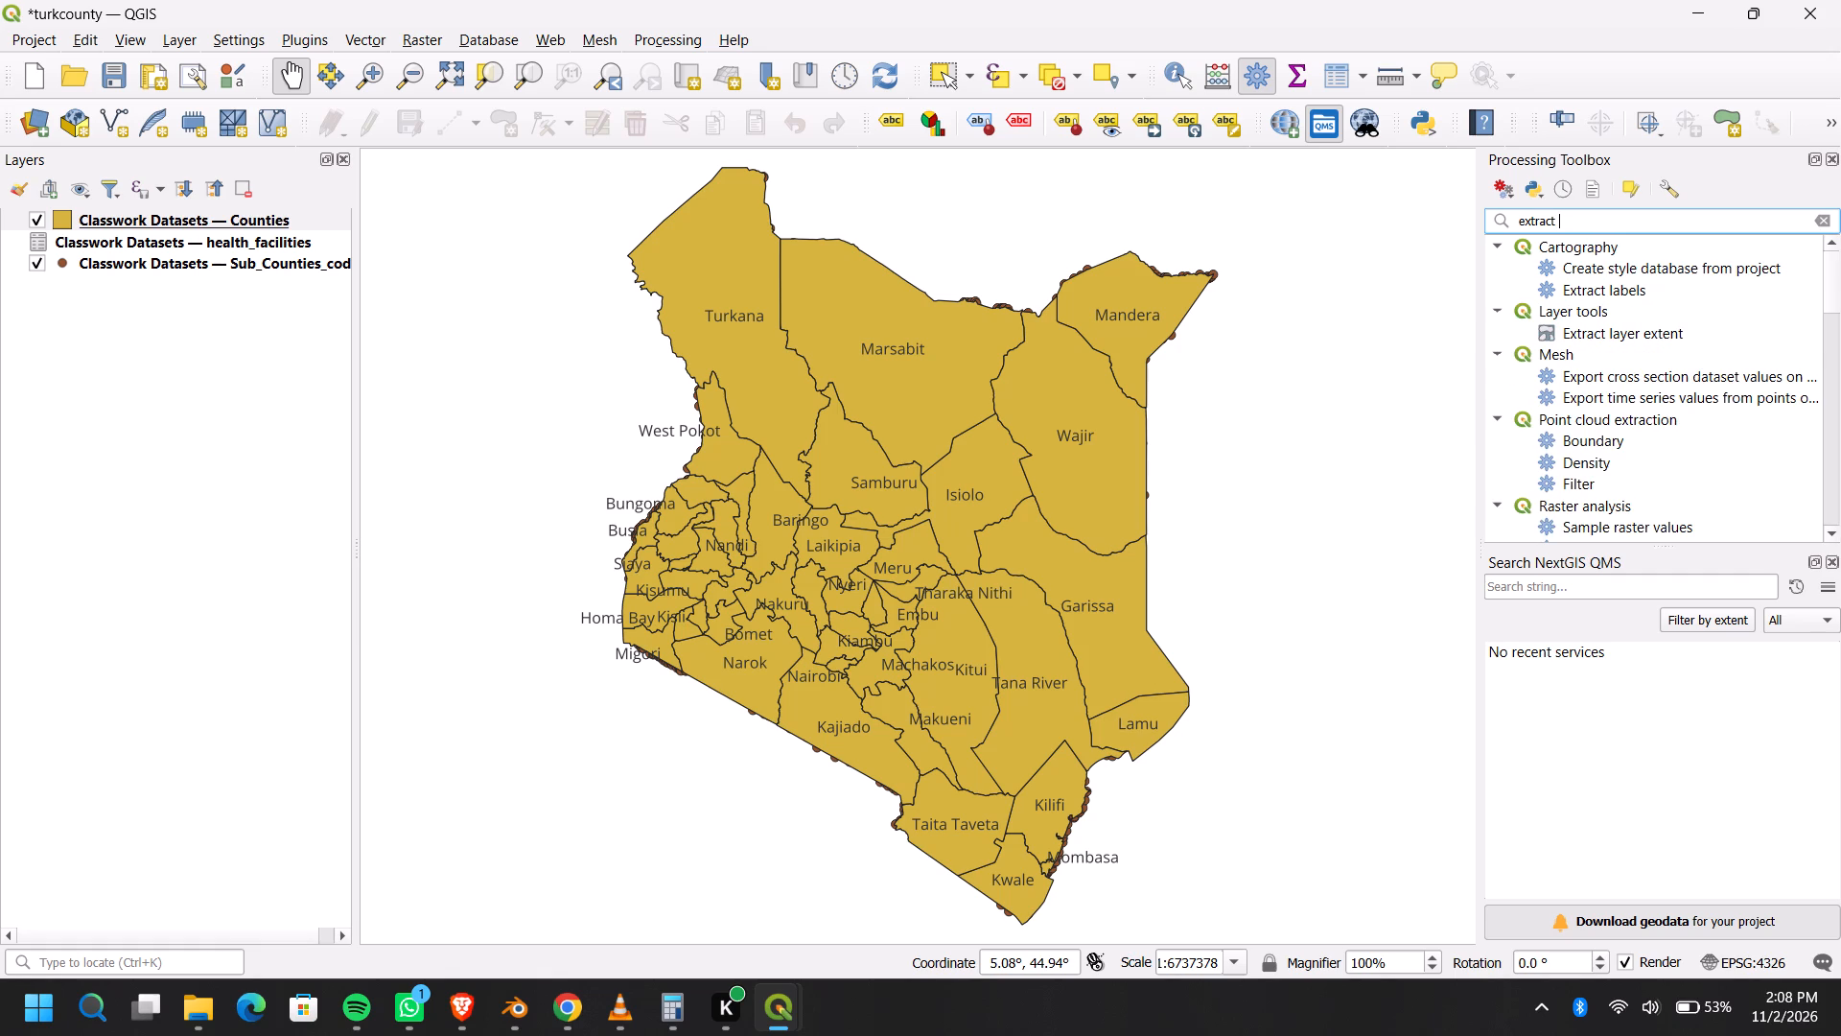
text(by)
key(space)
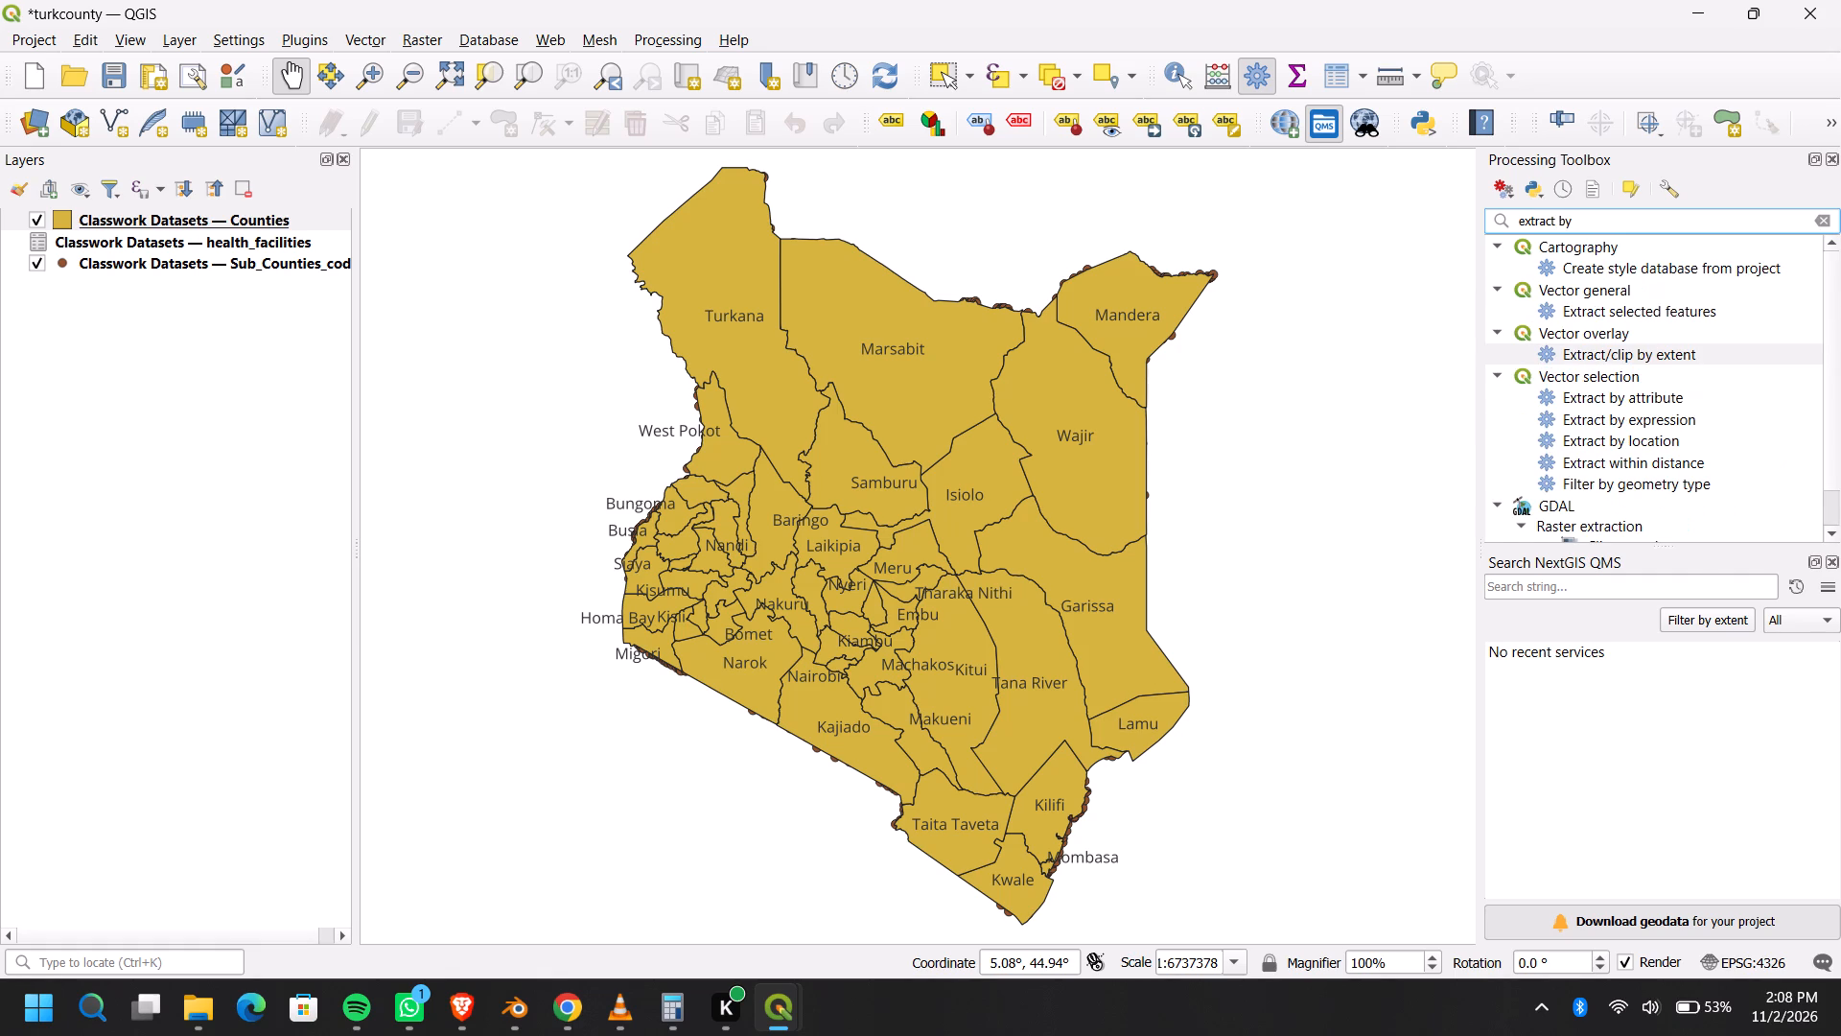
text(at)
click(1625, 403)
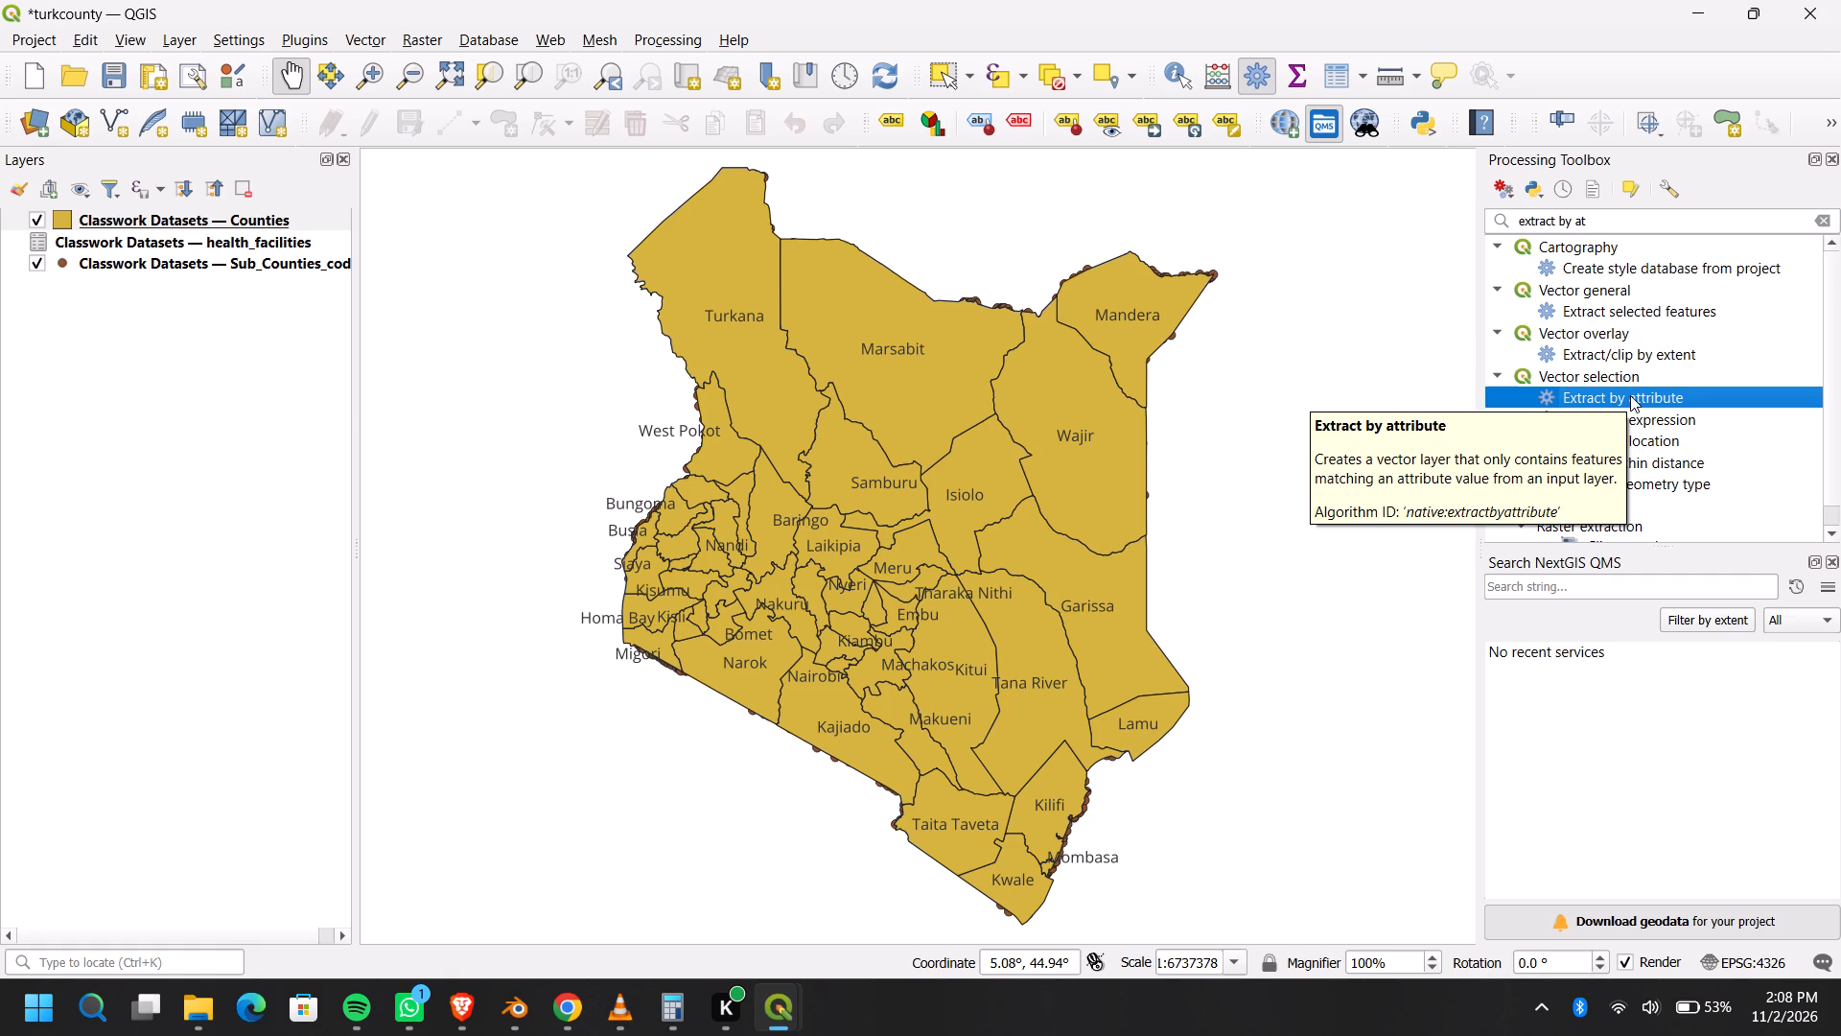
click(1630, 395)
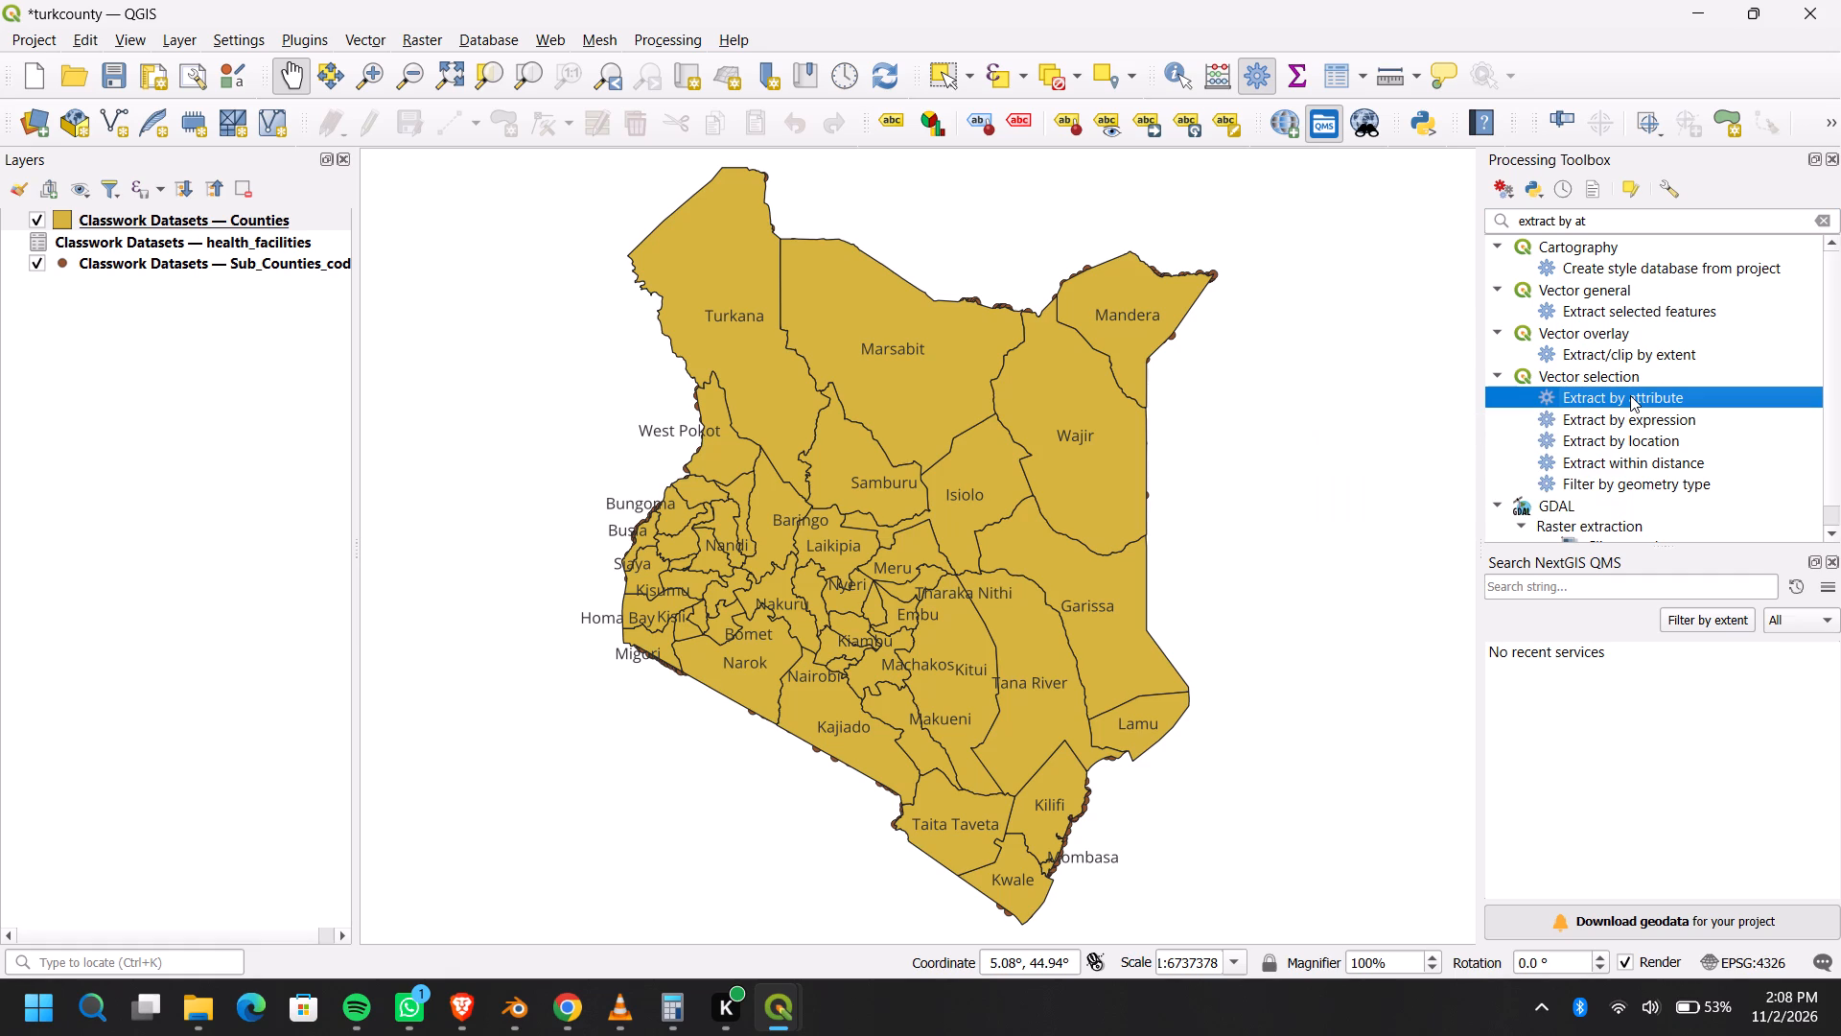
double_click(1630, 395)
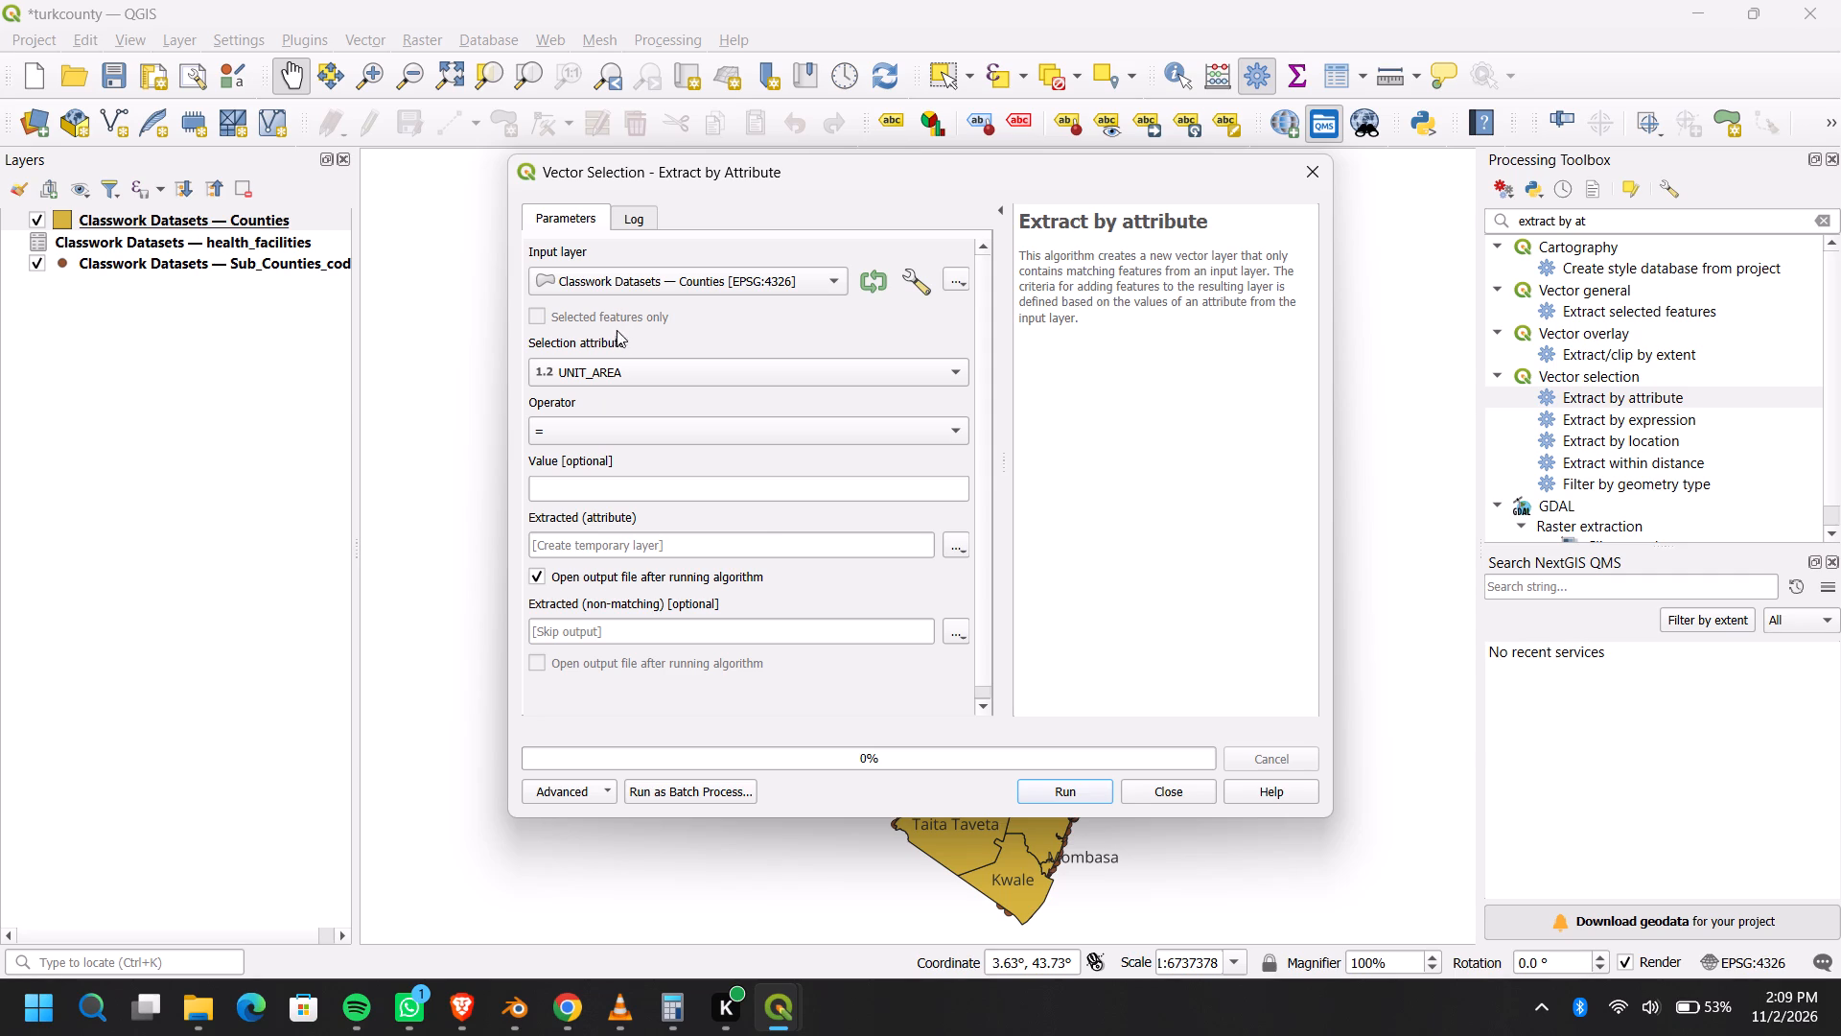
Extract the county whose COUNTY_NAM equals Turkana from the Counties layer into a temporary layer.
click(618, 369)
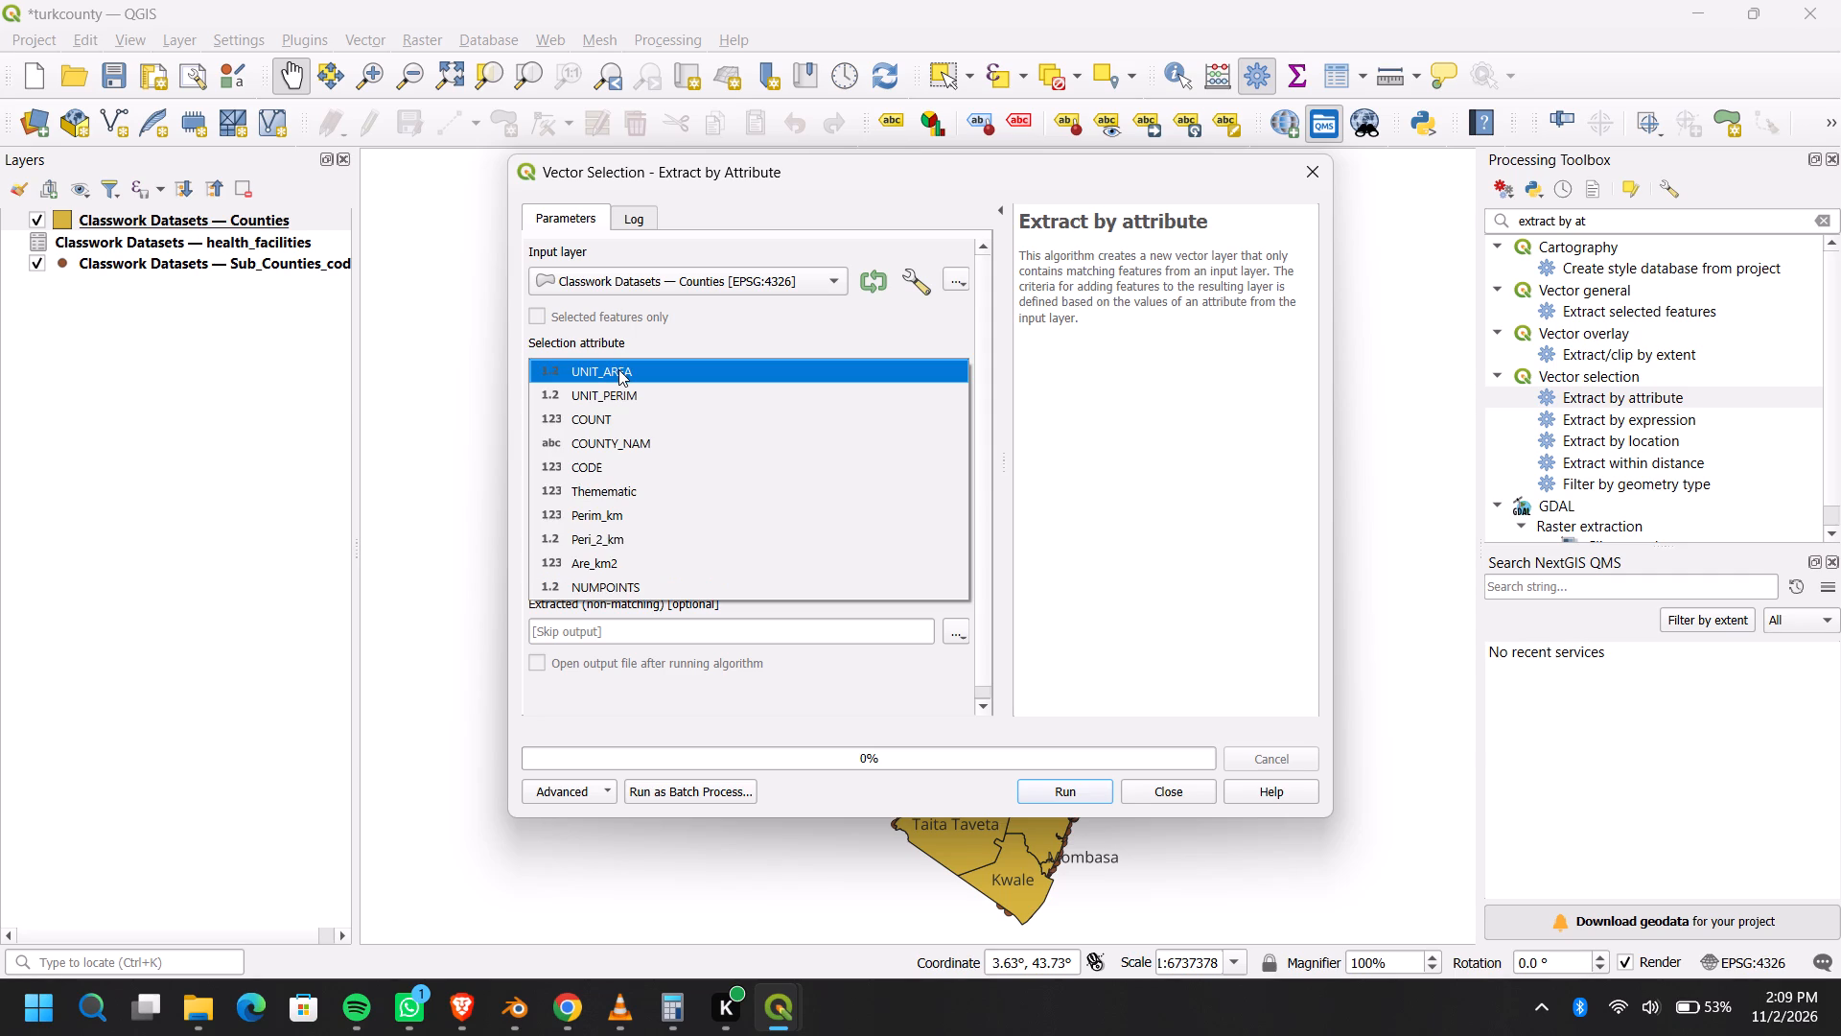
right_click(608, 436)
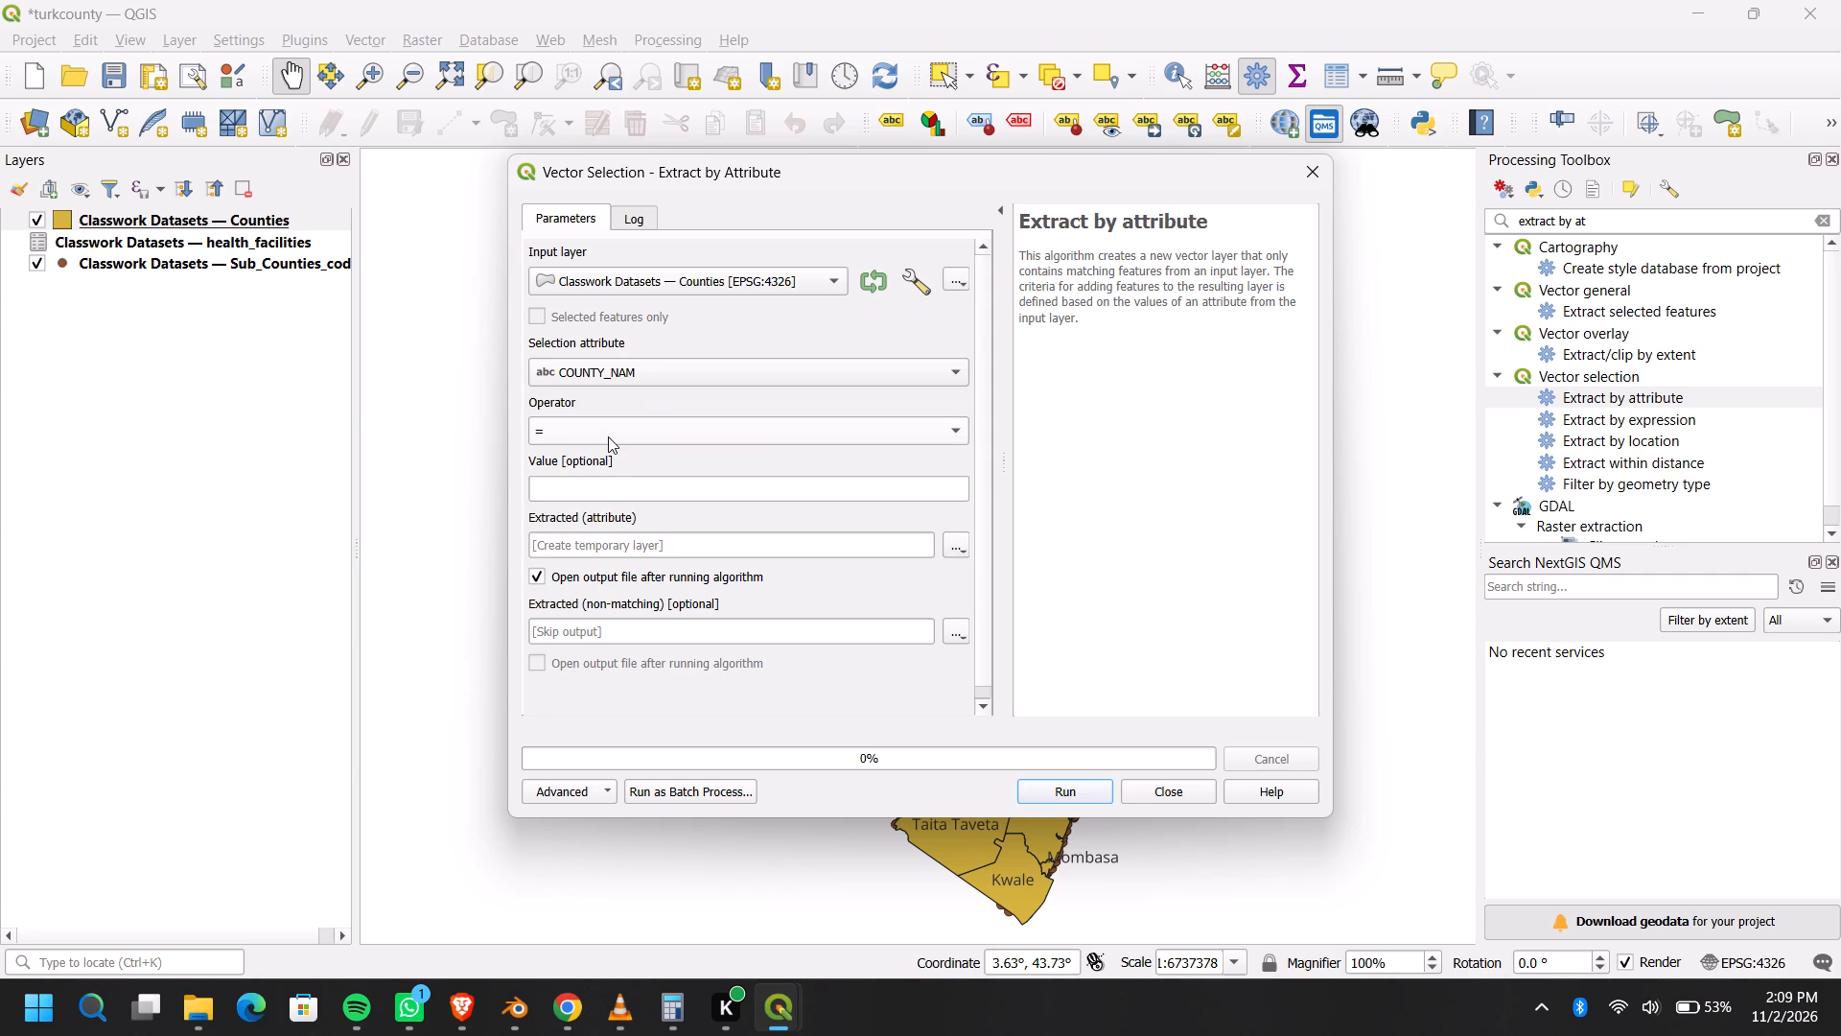
click(602, 483)
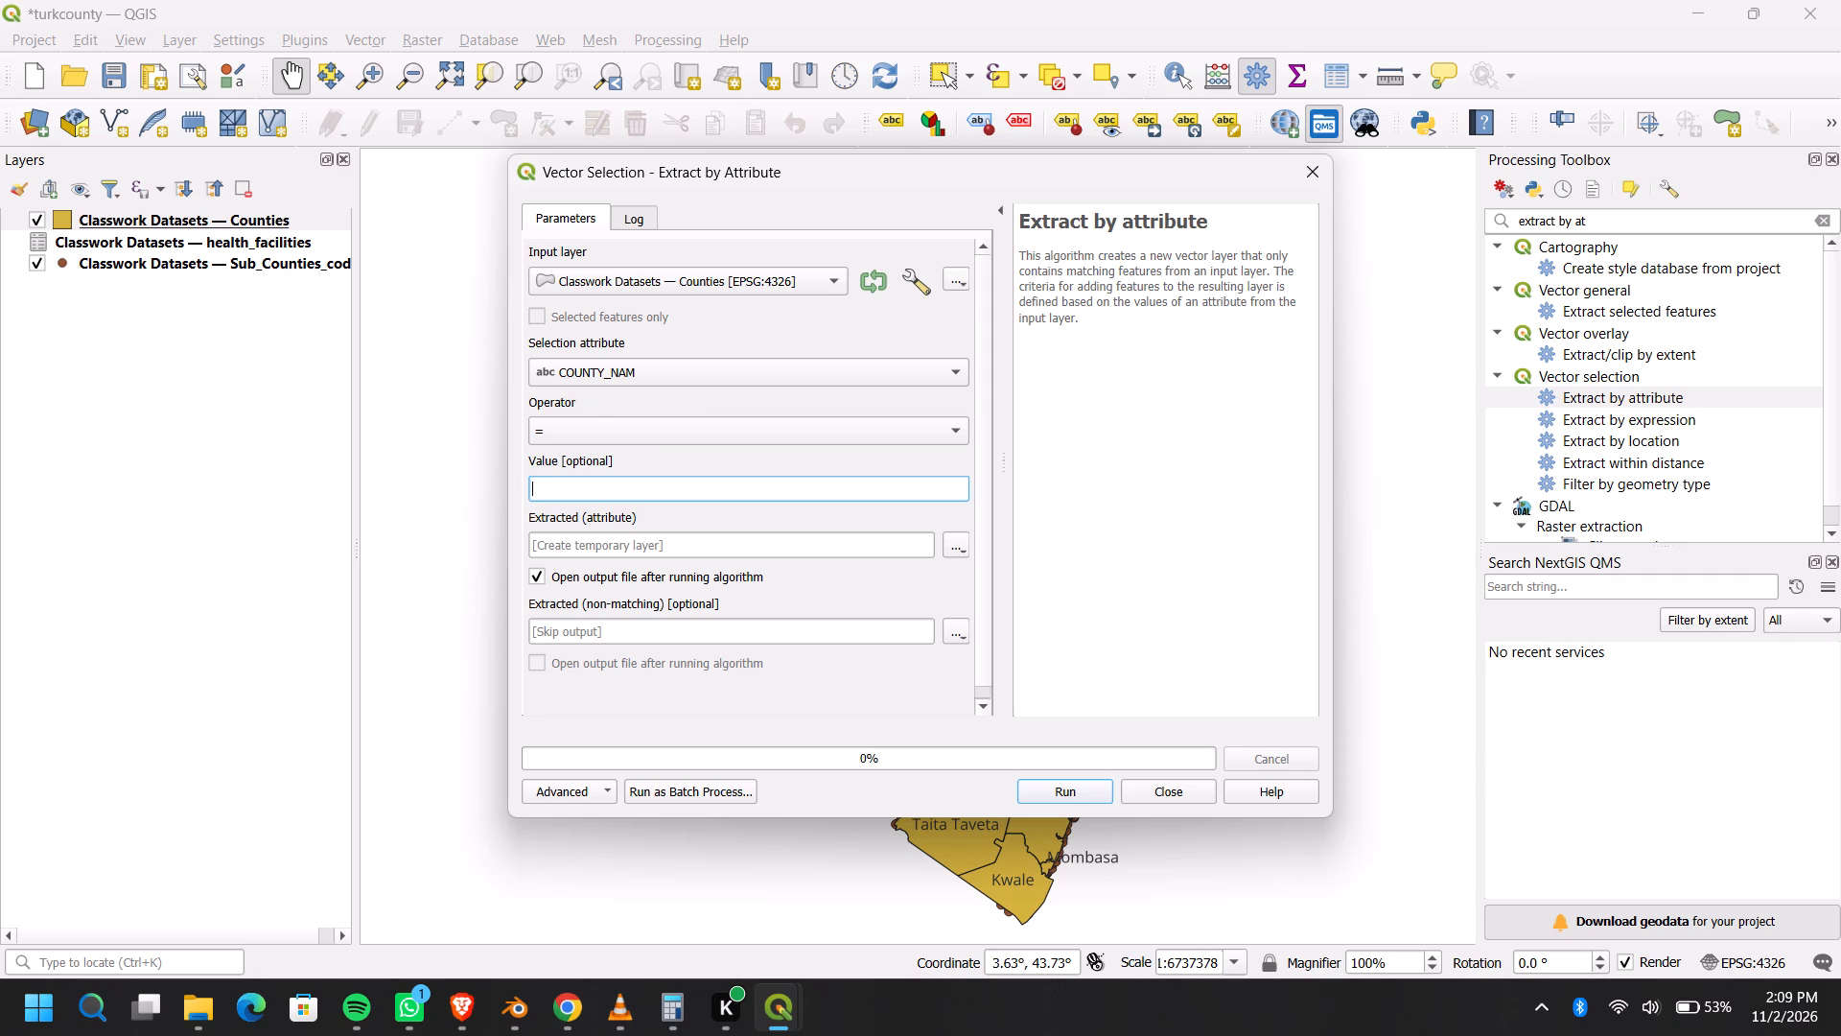
key(t)
text(urkana)
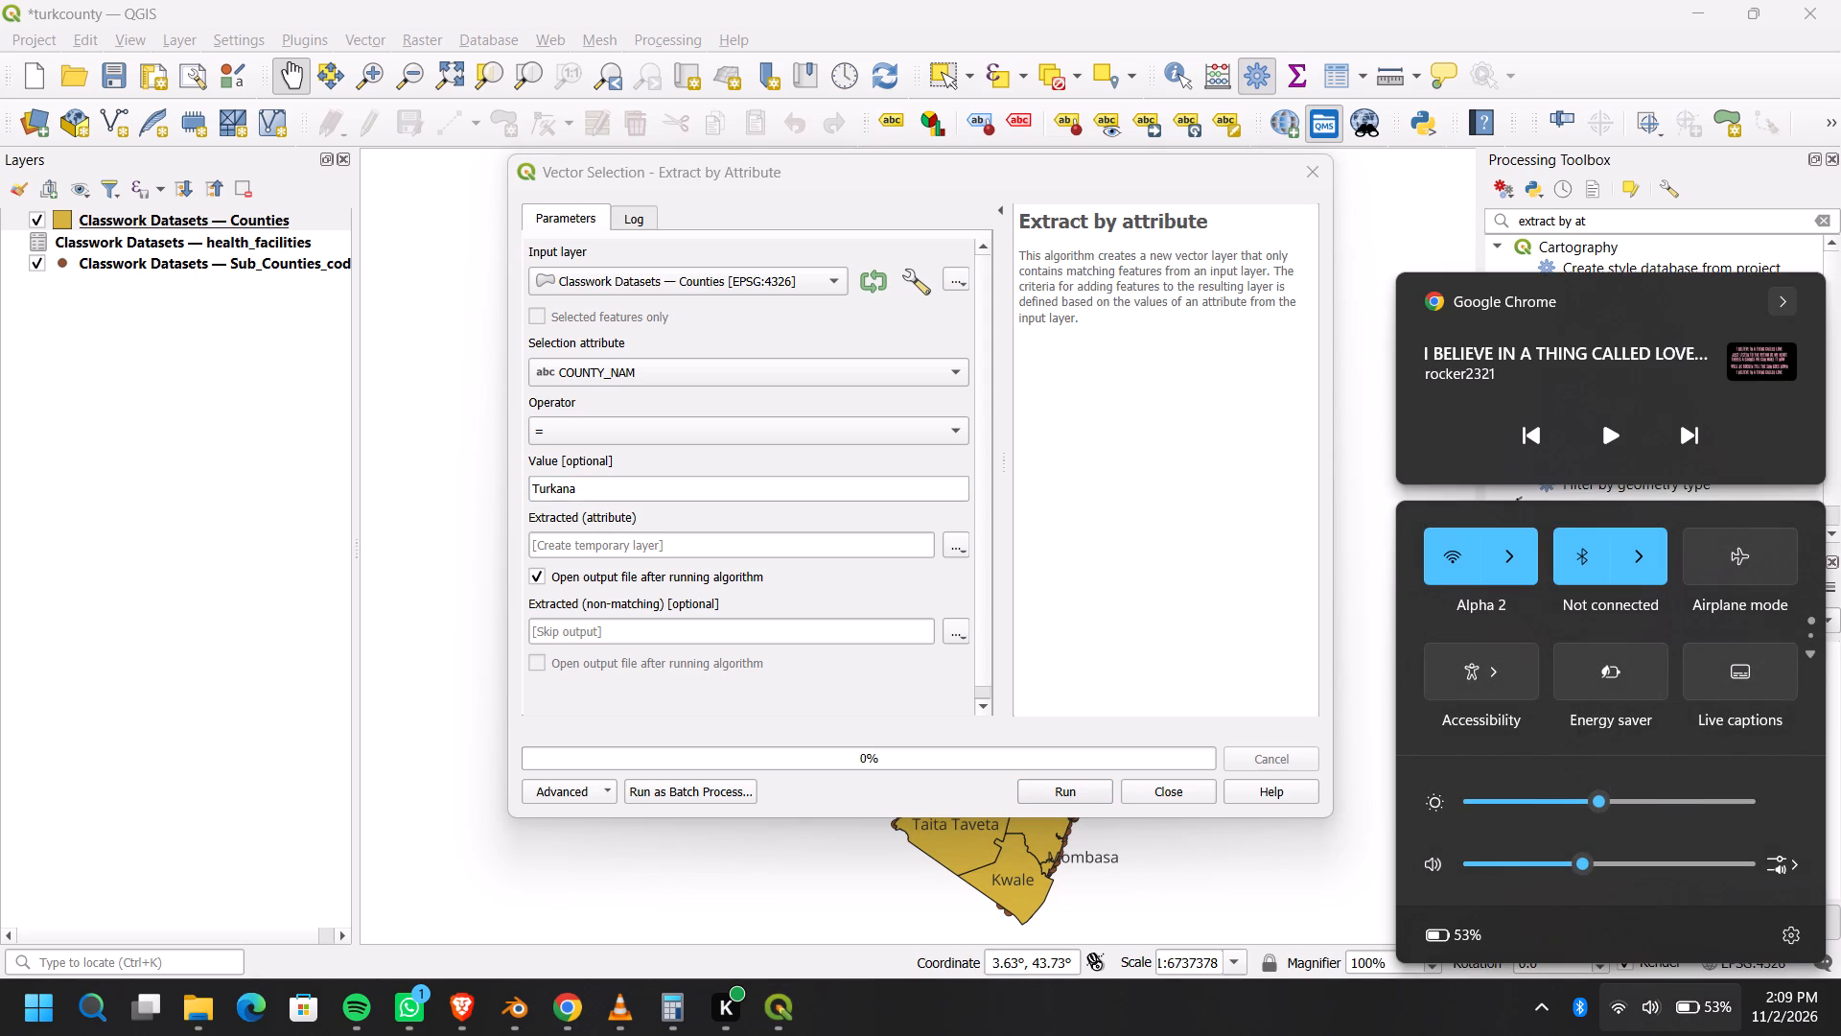
click(1197, 550)
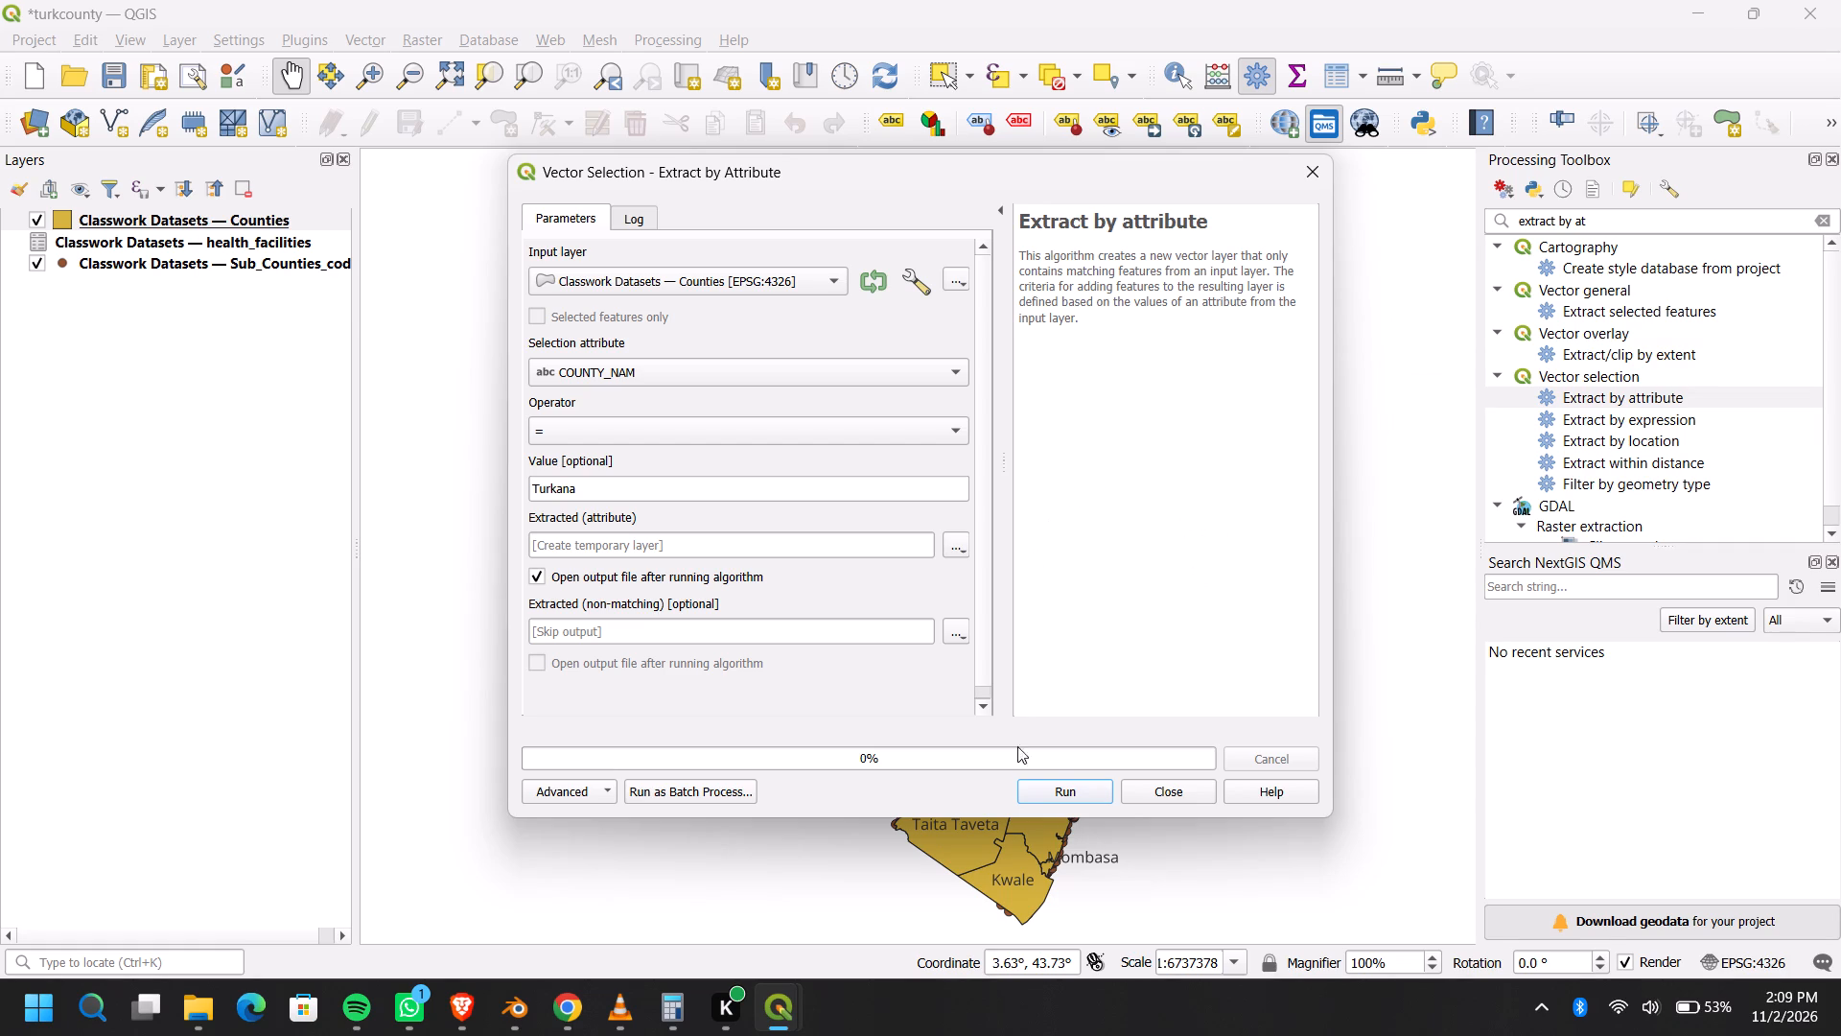
click(1103, 796)
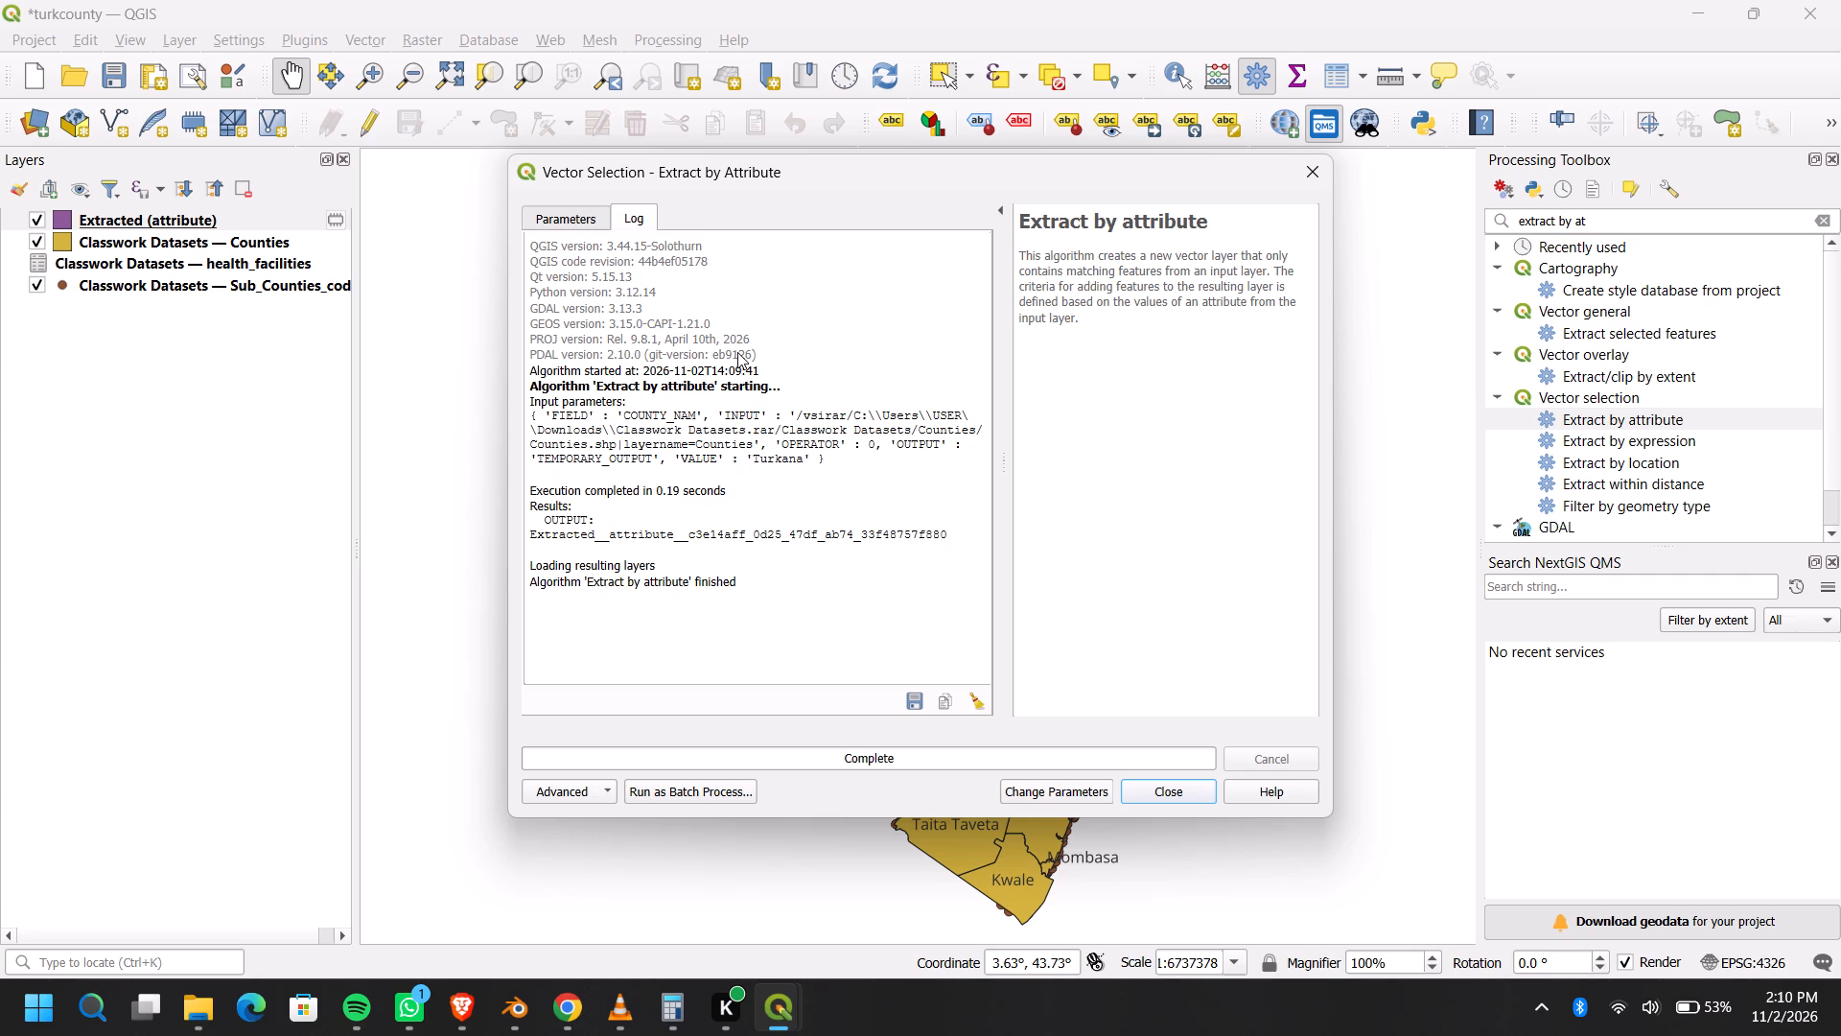
right_click(667, 321)
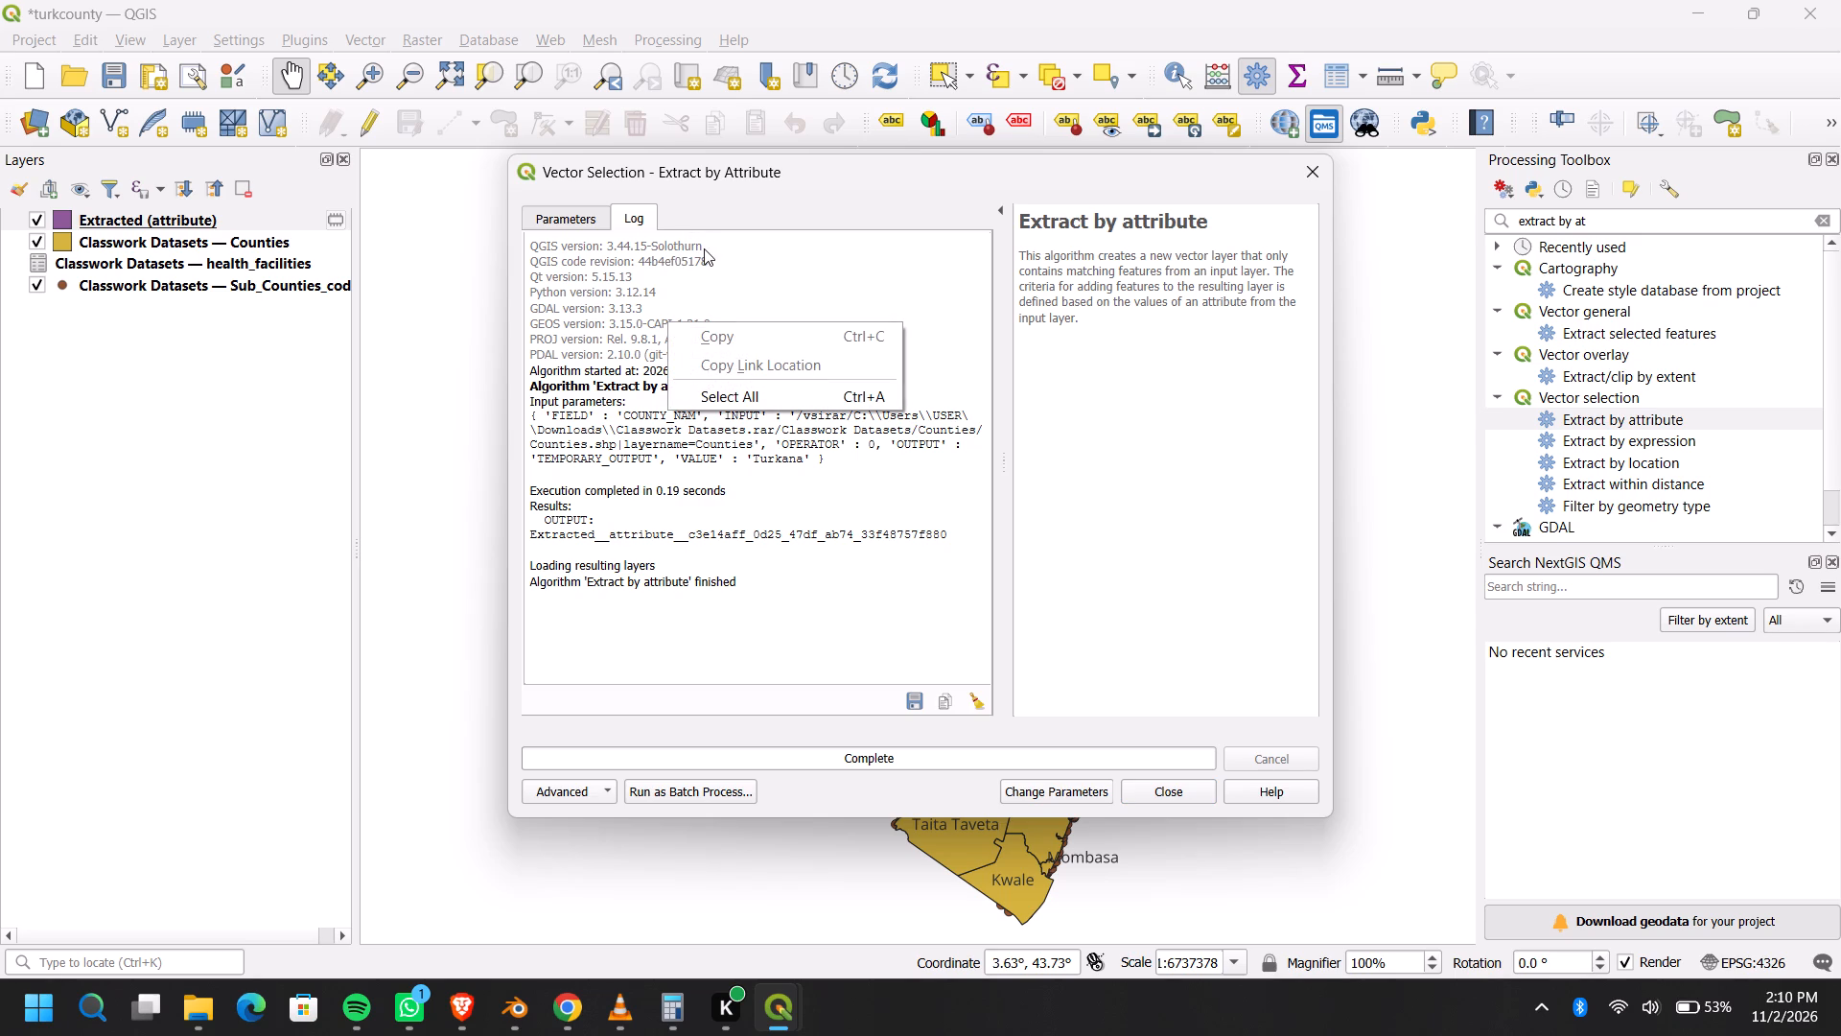
Export the extracted Turkana layer as an ESRI Shapefile named Turk_County.shp in EPSG:4326, add it to the map, and close the extraction tool.
right_click(126, 224)
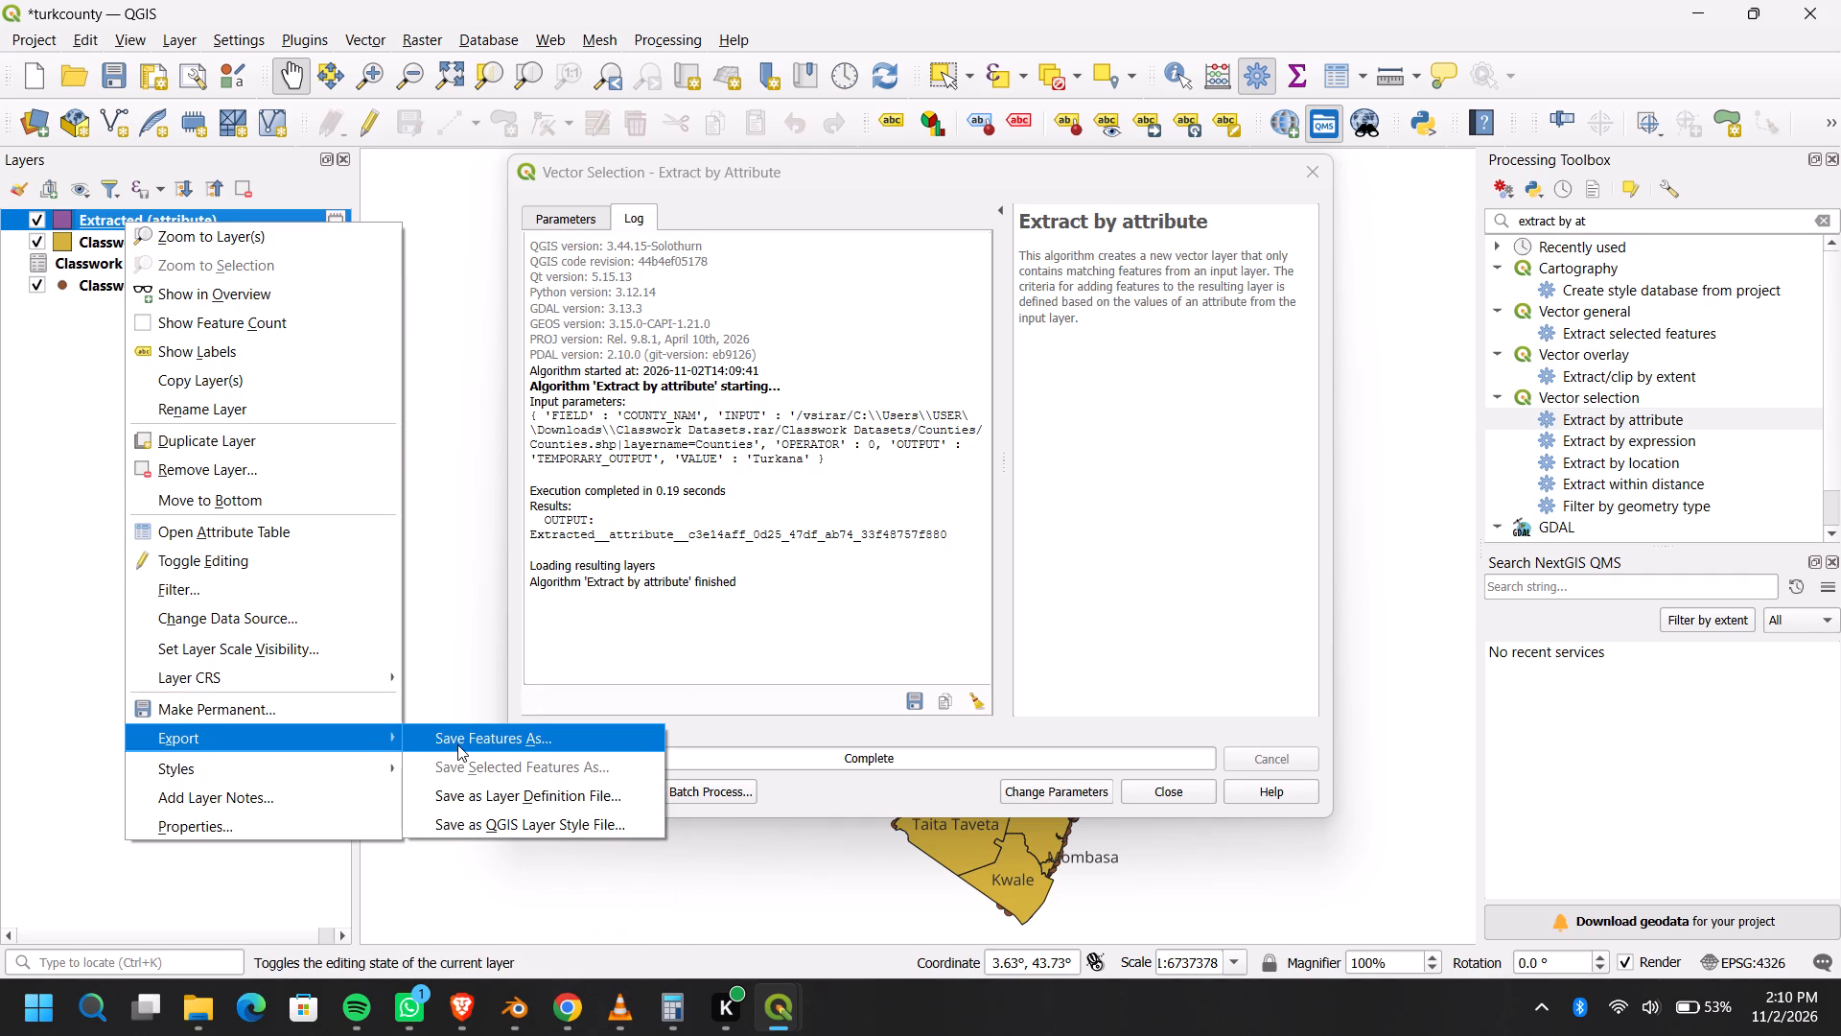
click(457, 744)
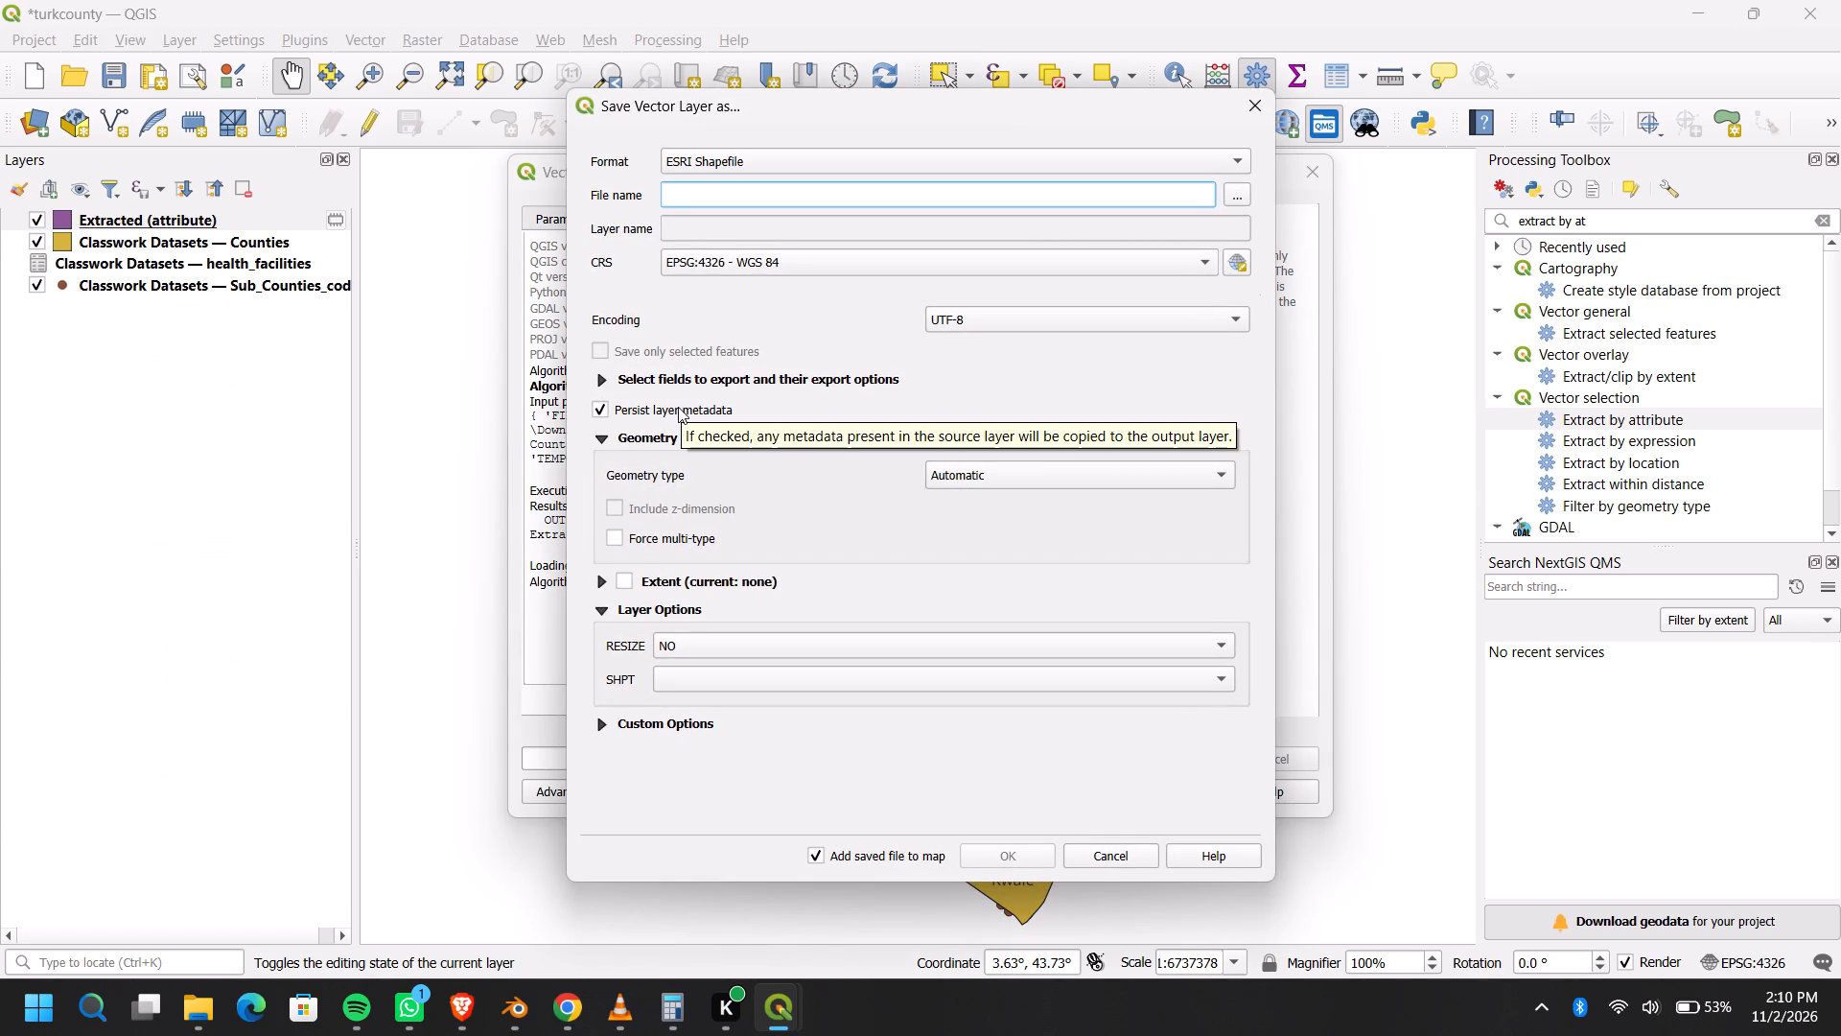
key(r)
key(BackSpace)
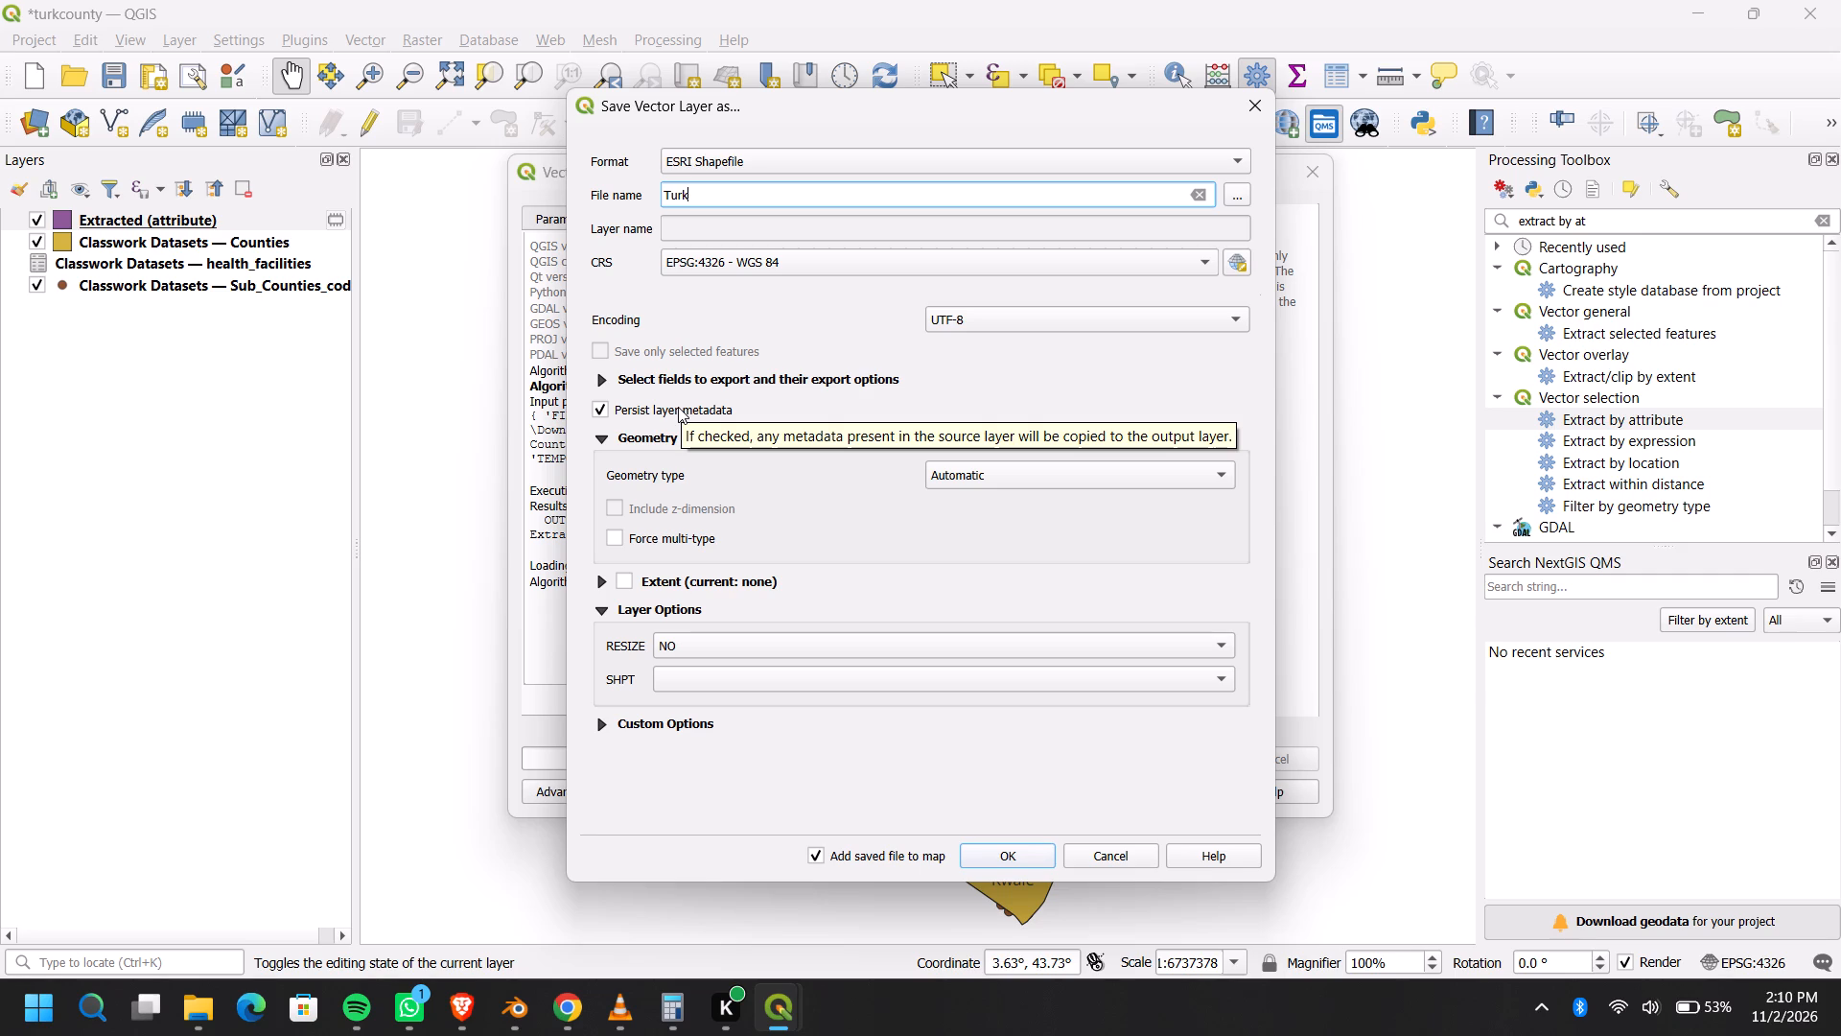
key(shift+underscore)
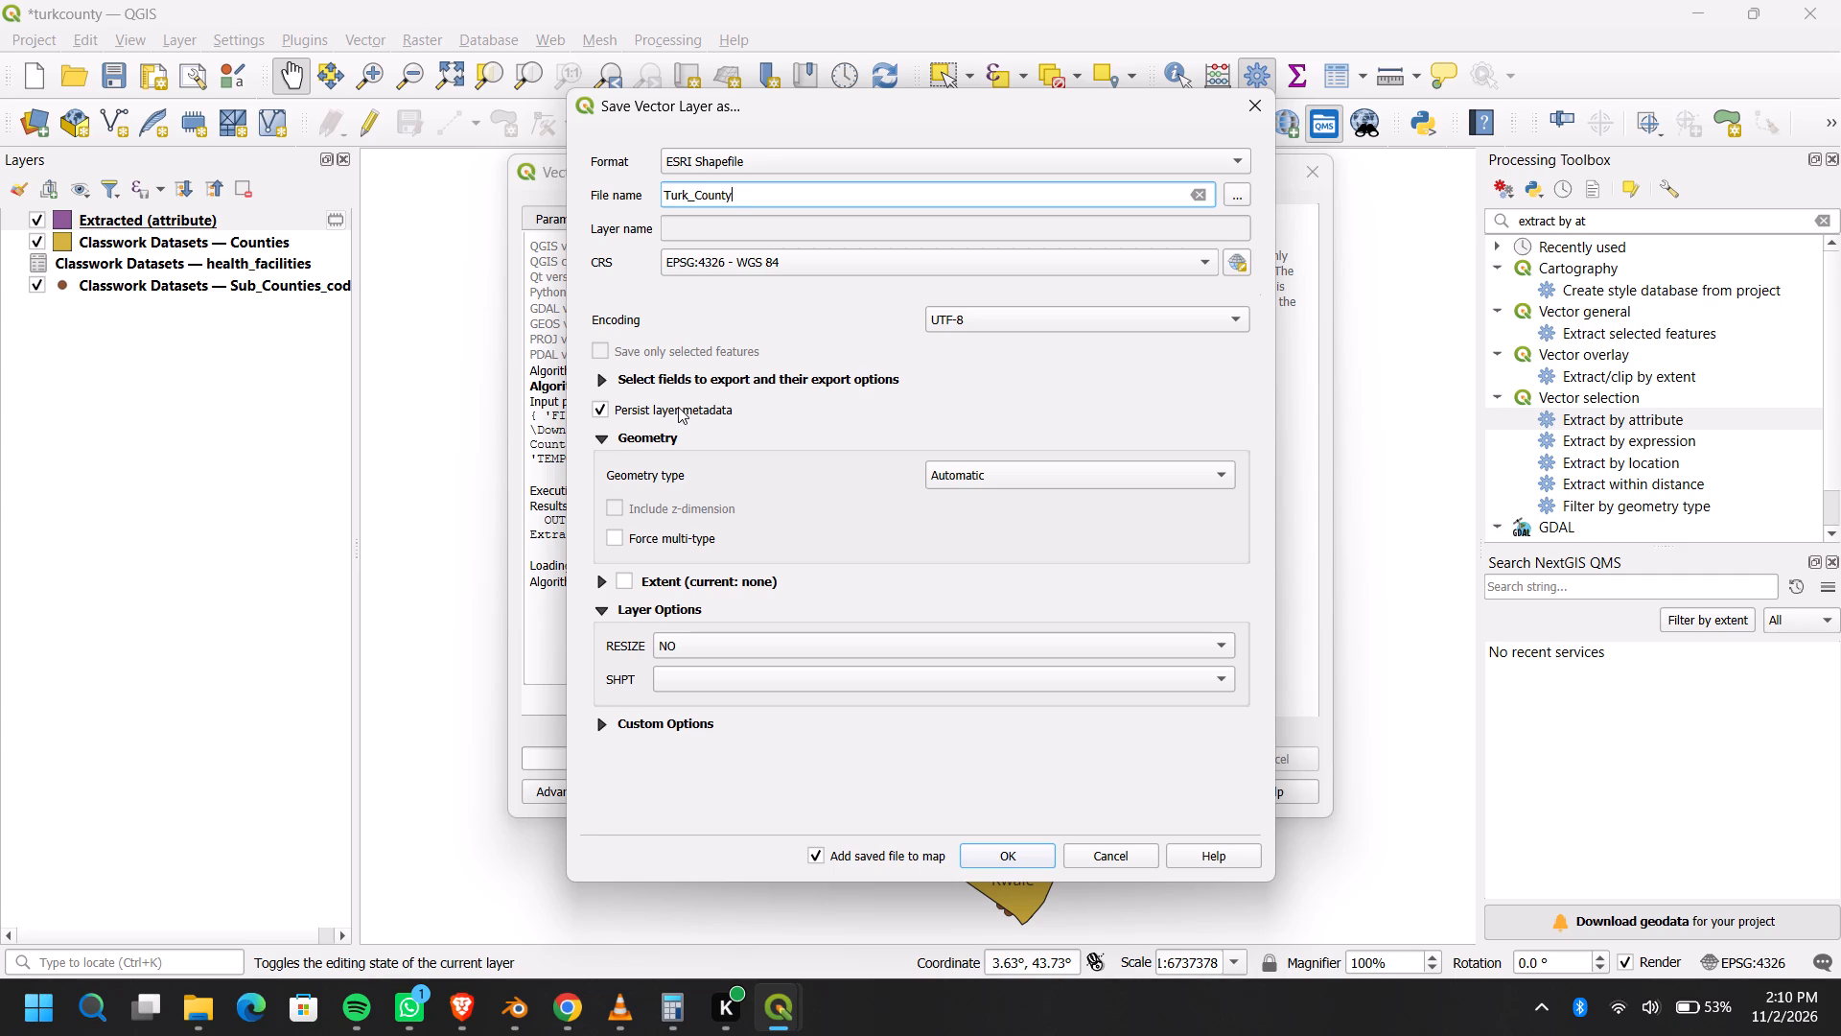
key(period)
text(sh)
key(p)
click(1035, 852)
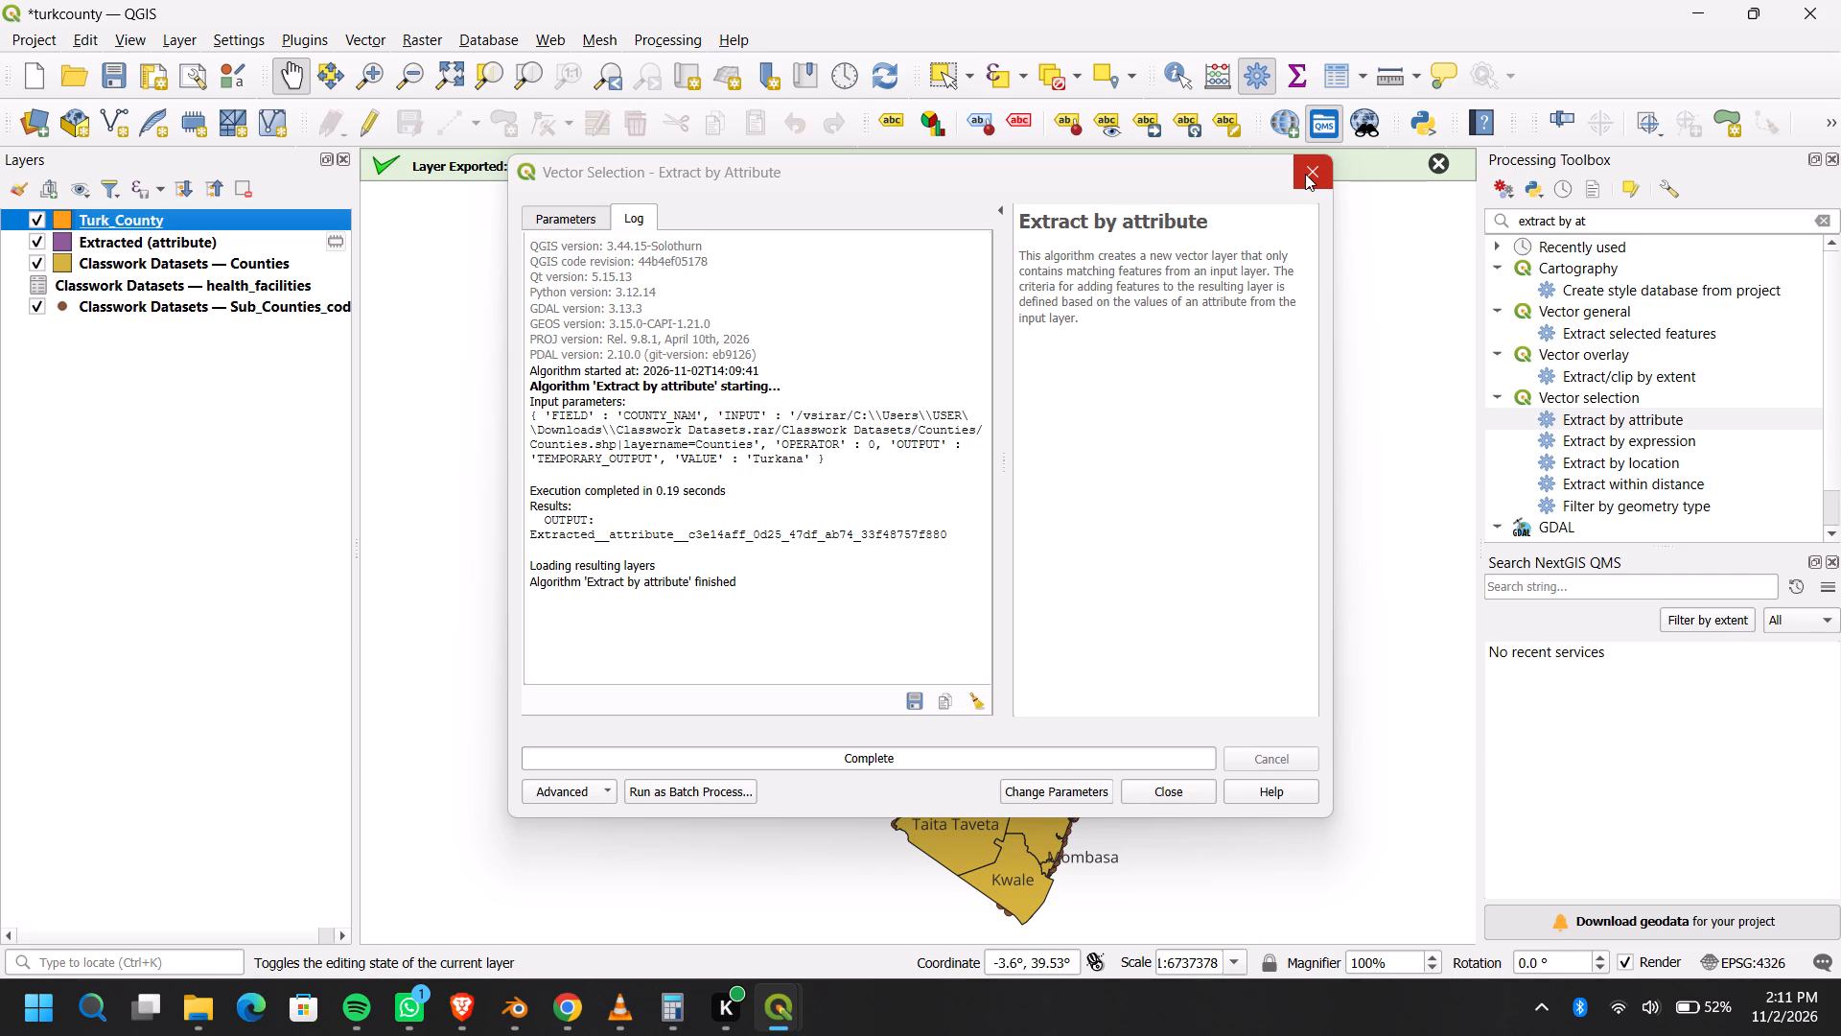
click(1305, 174)
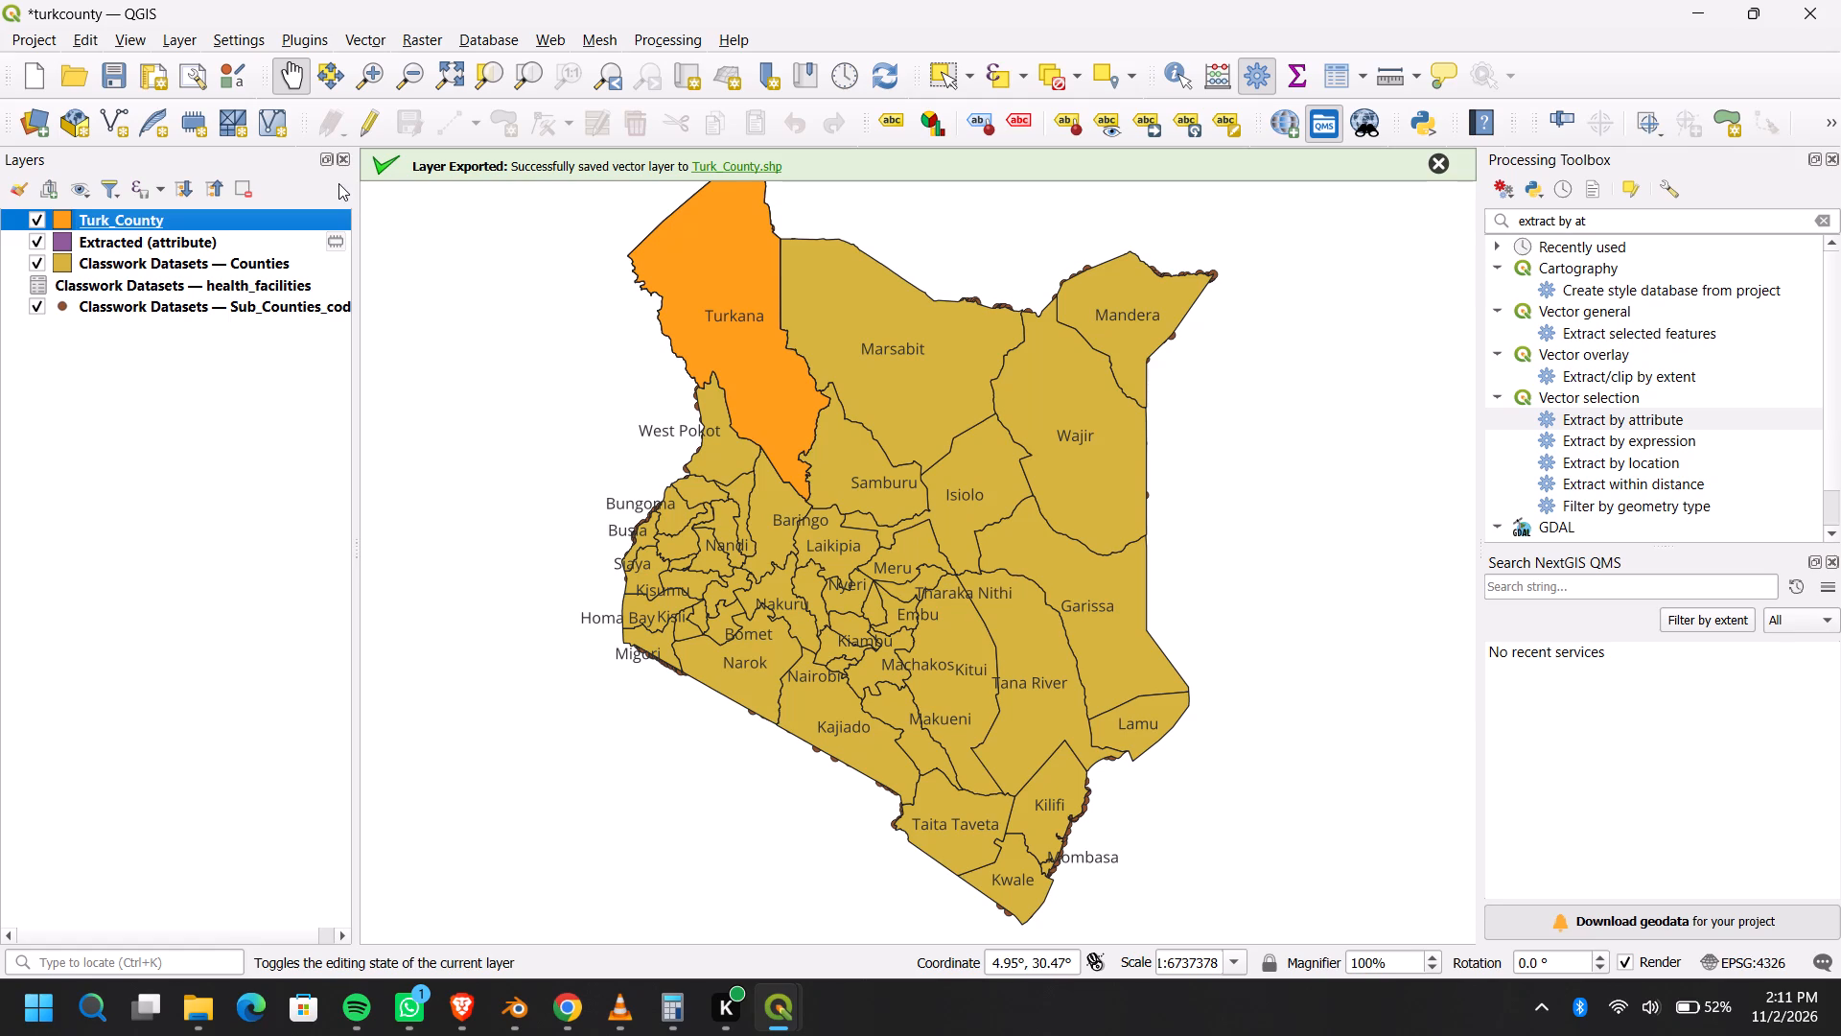
Add TURKANA HEALTH.csv from the Desktop as a delimited text point layer with X LONGITUDE, Y LATITUDE and CRS EPSG:4326, and close the data source manager.
click(190, 40)
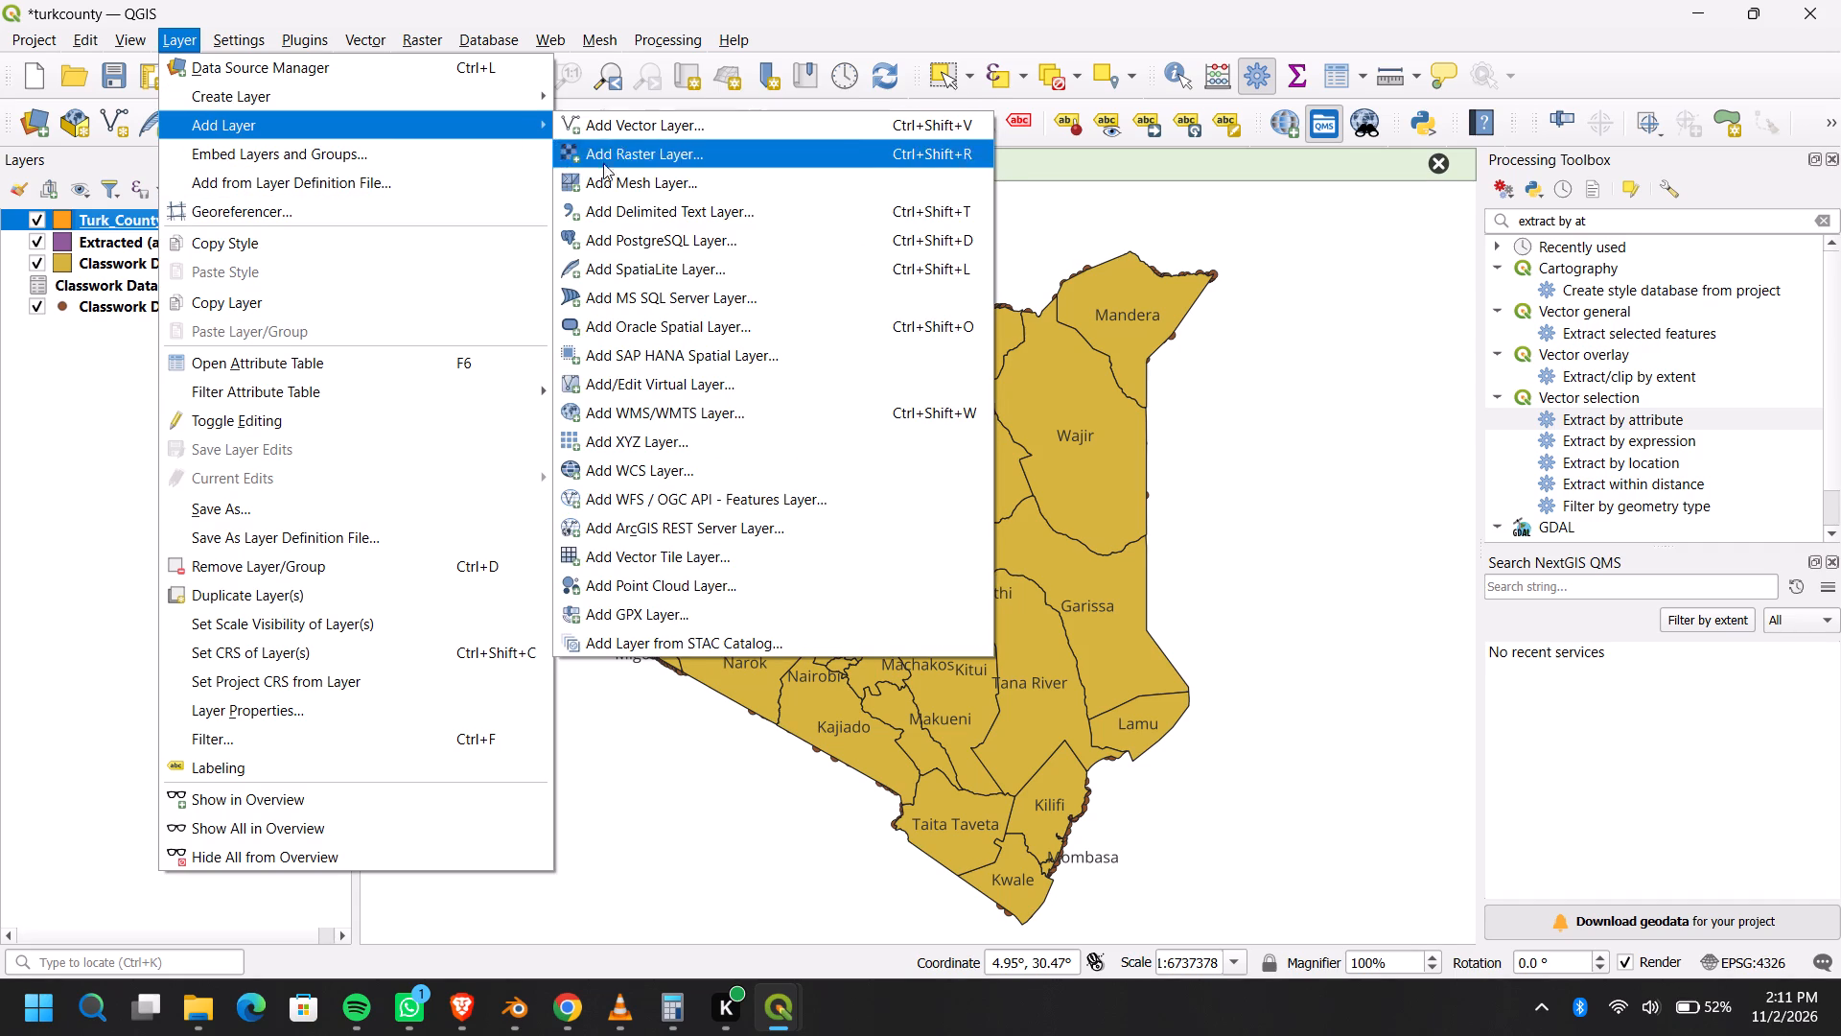
click(627, 217)
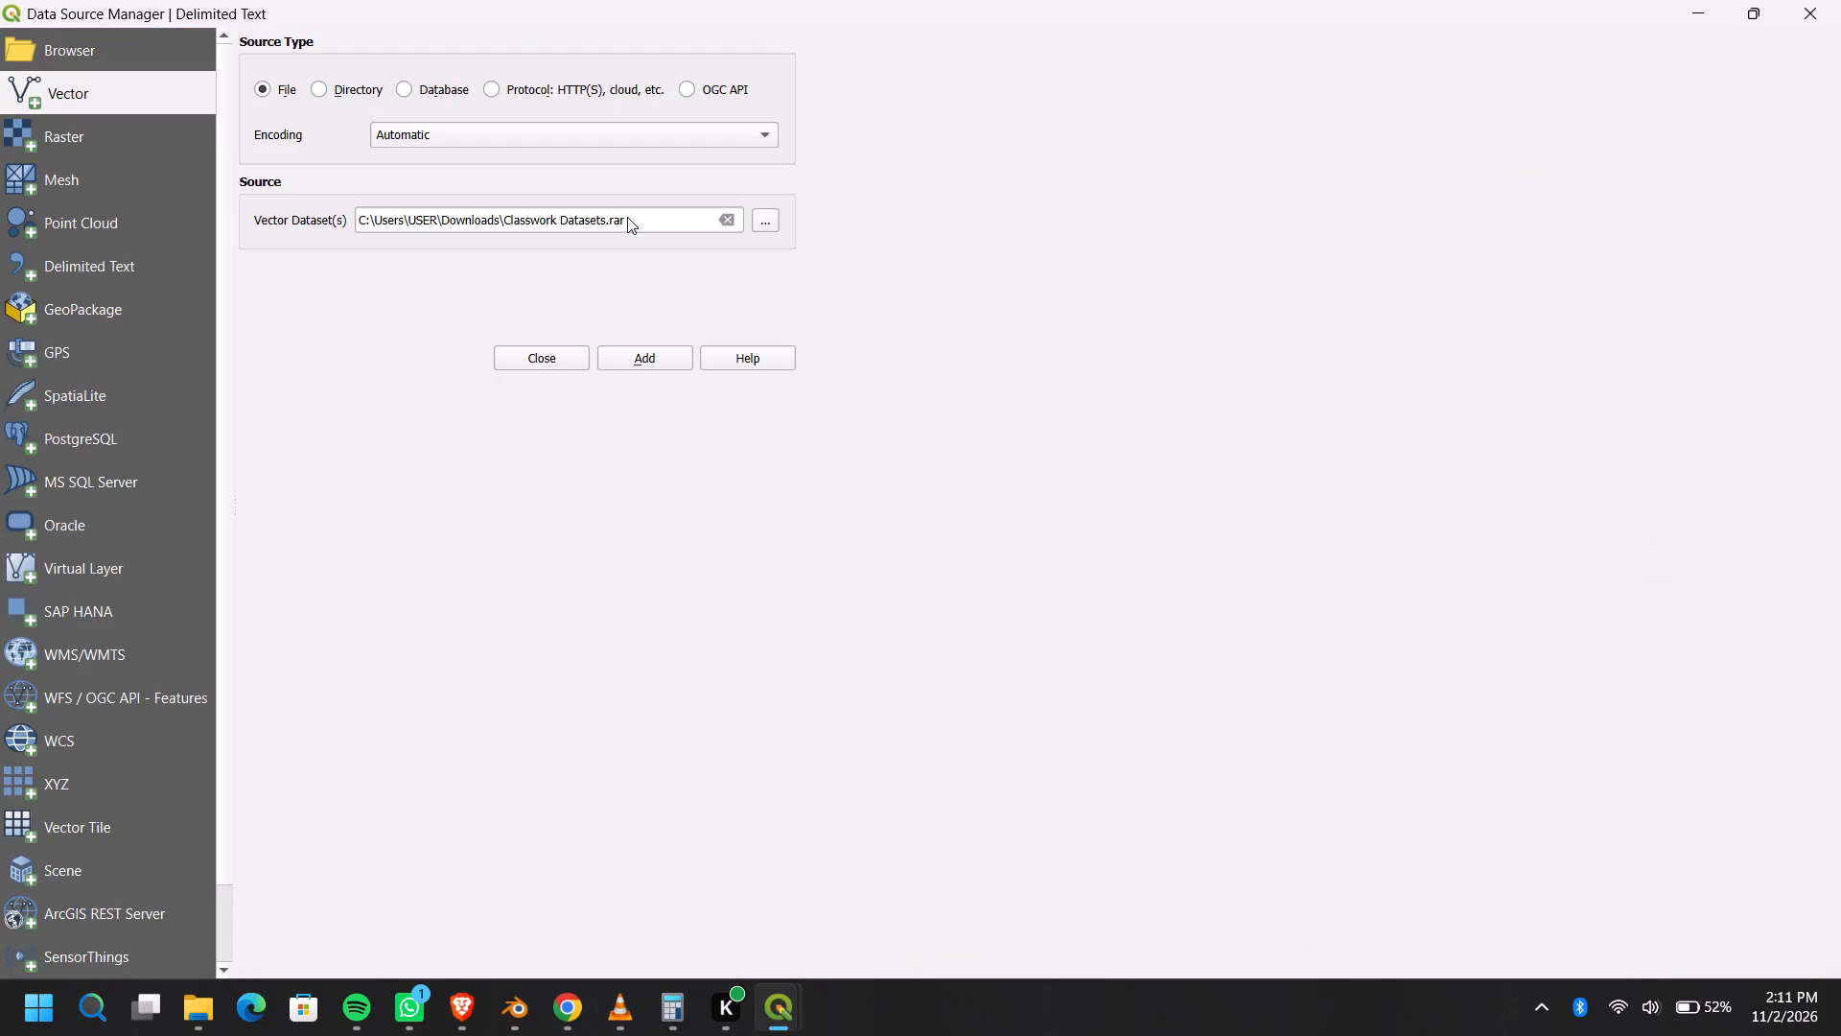
click(1165, 51)
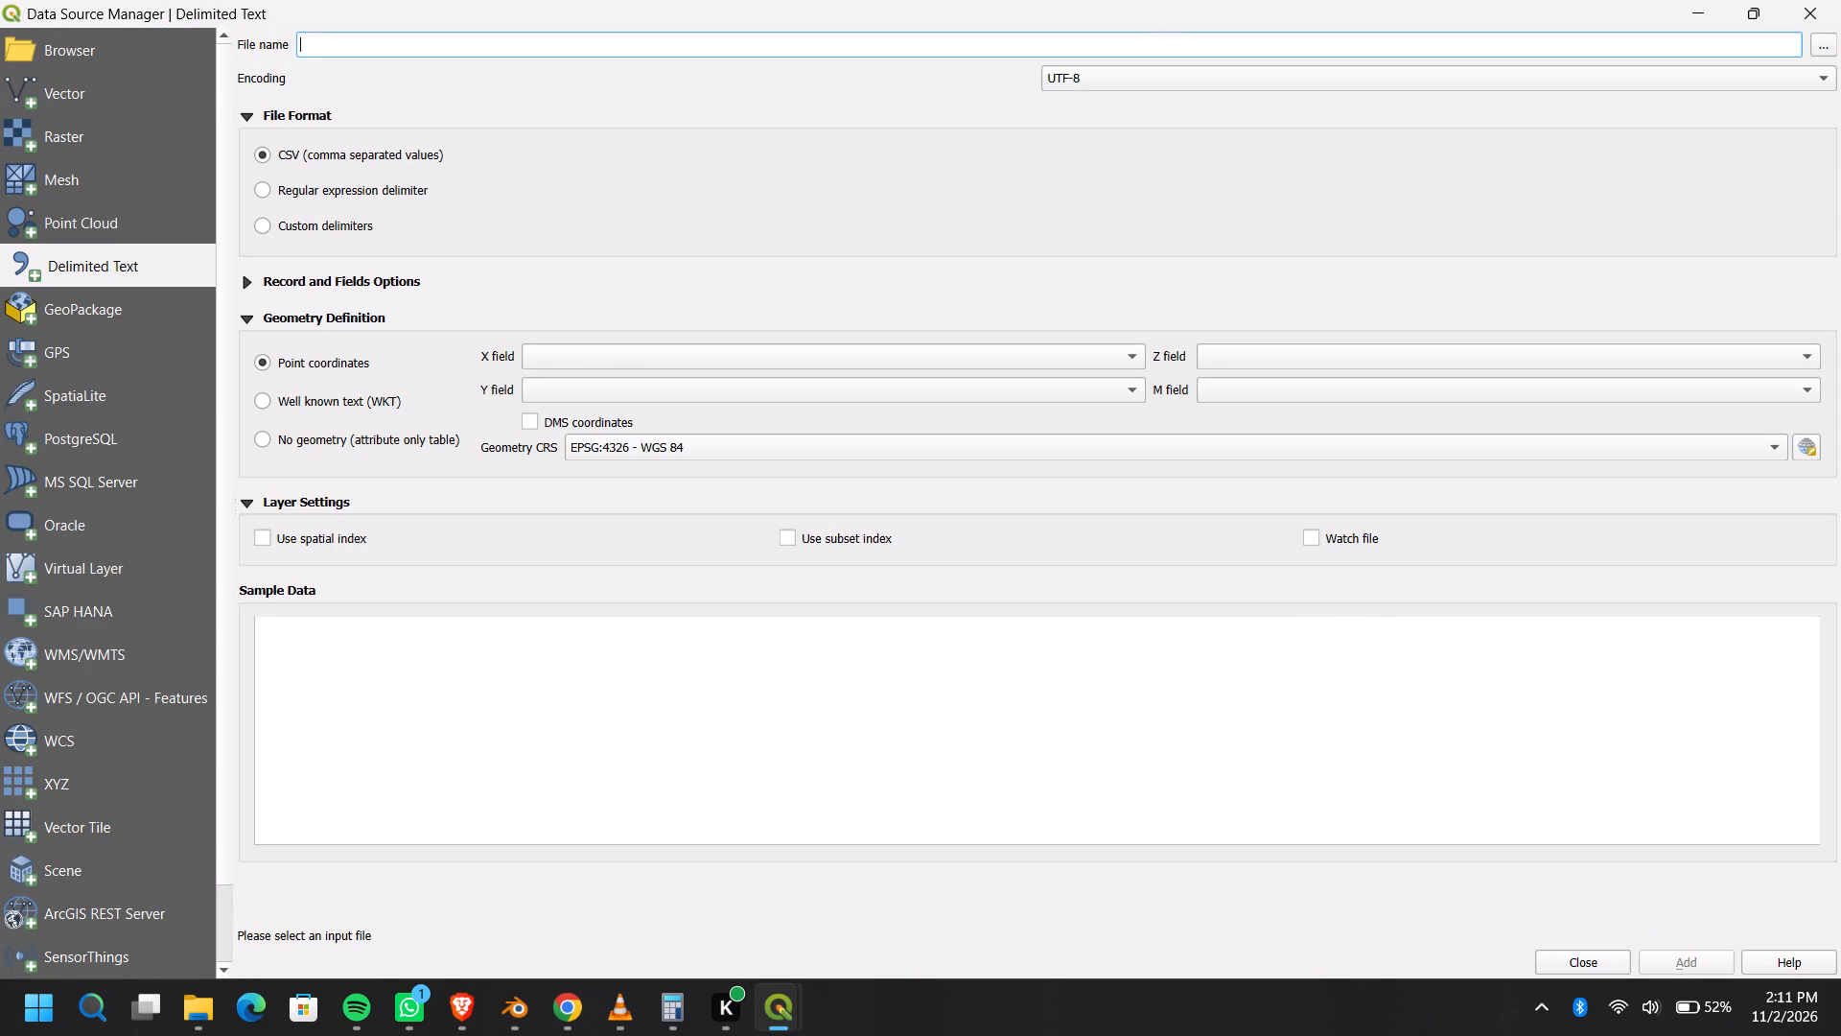
click(1821, 39)
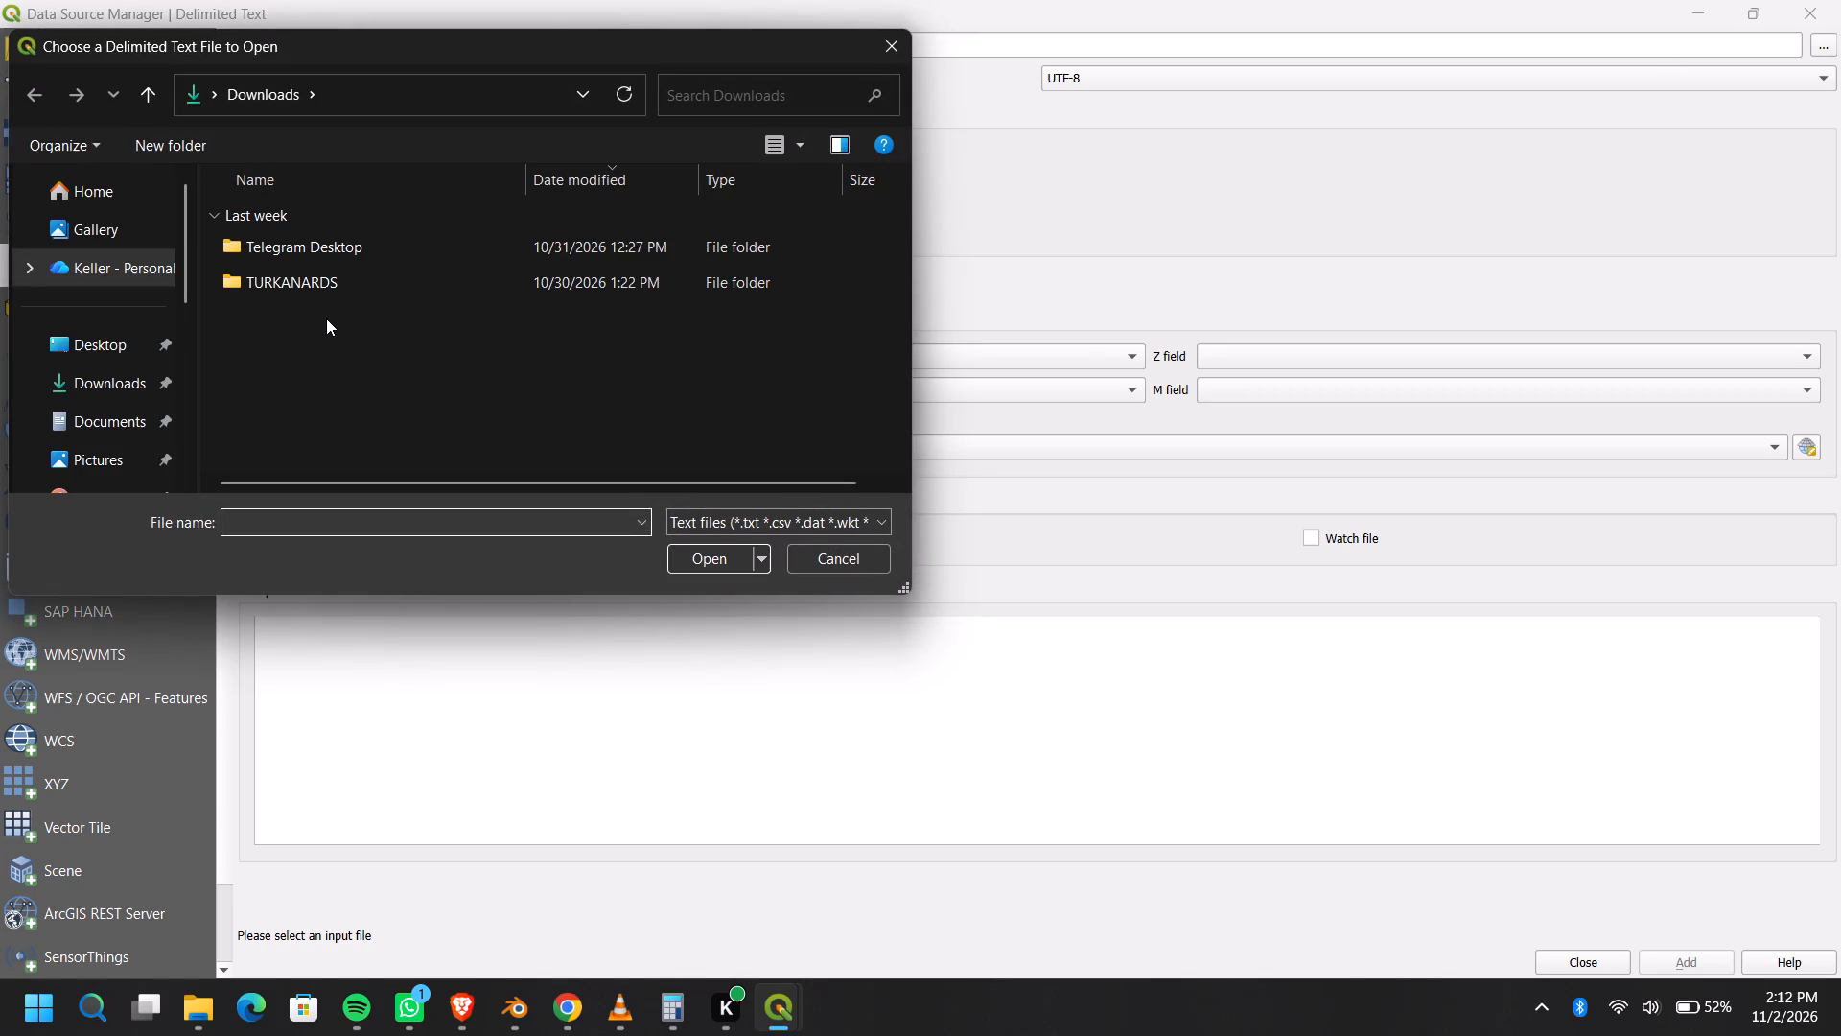
double_click(85, 372)
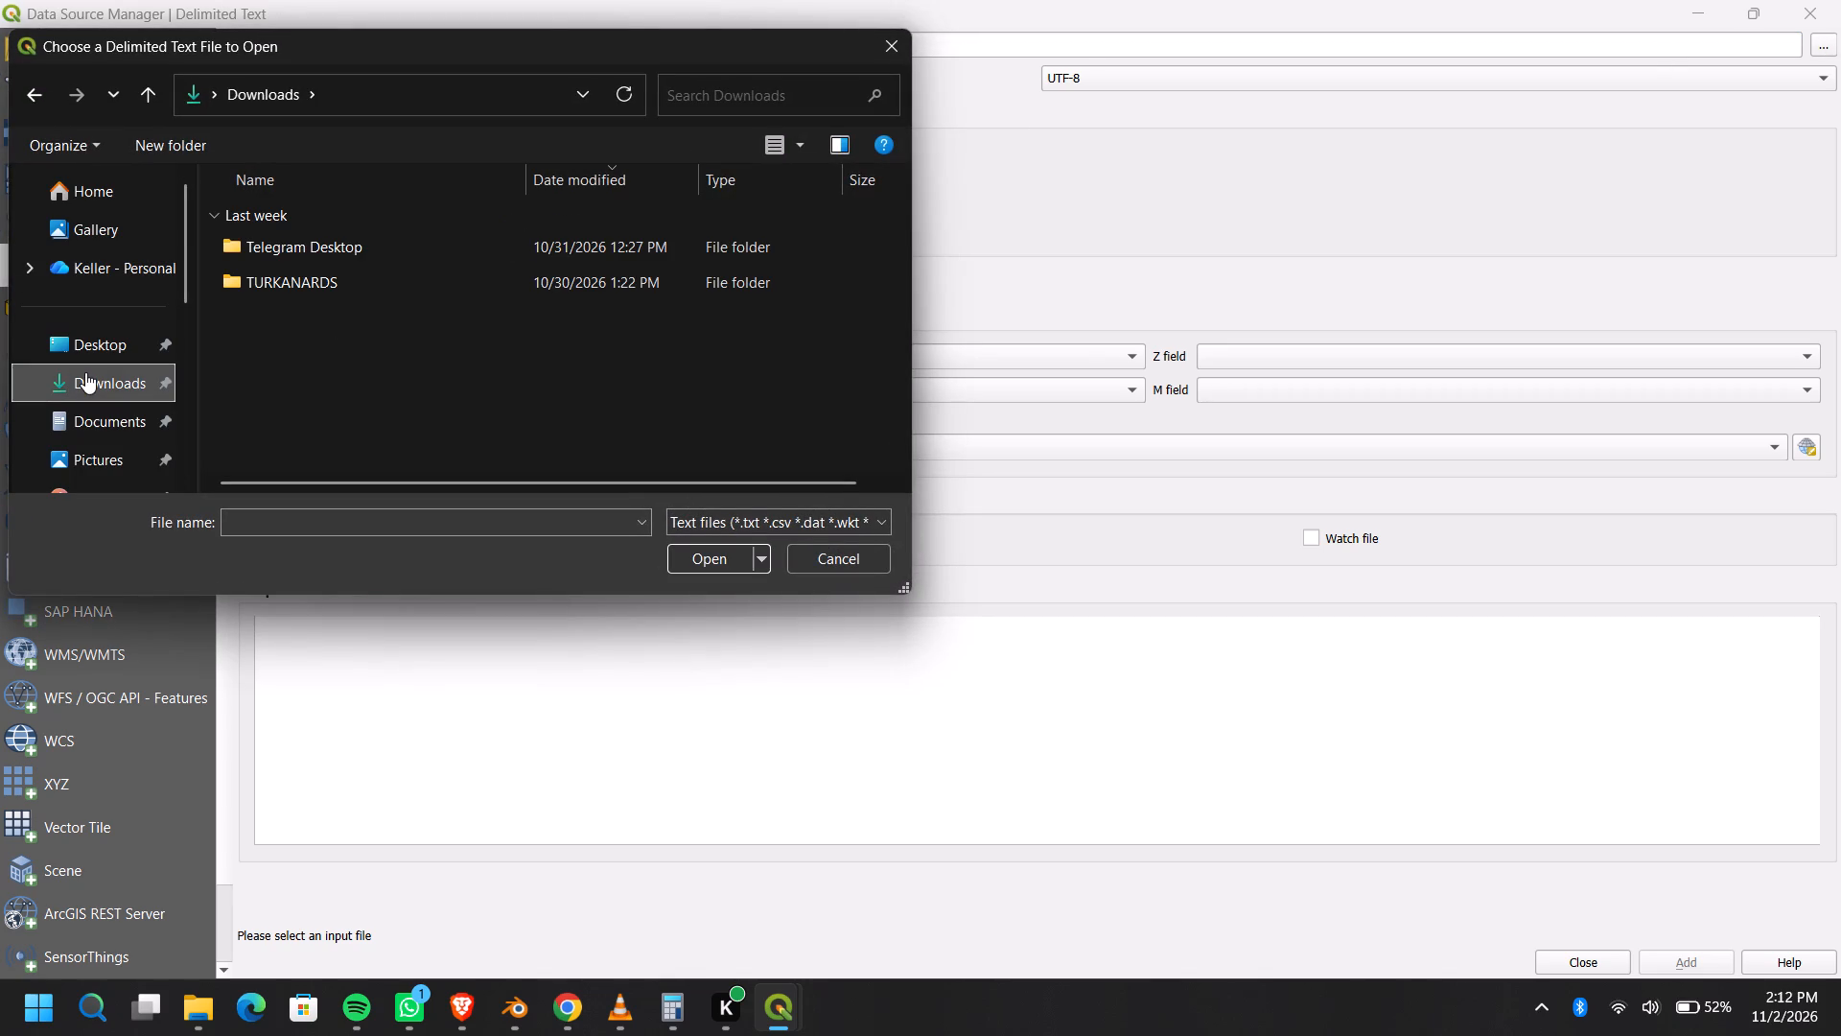
double_click(85, 372)
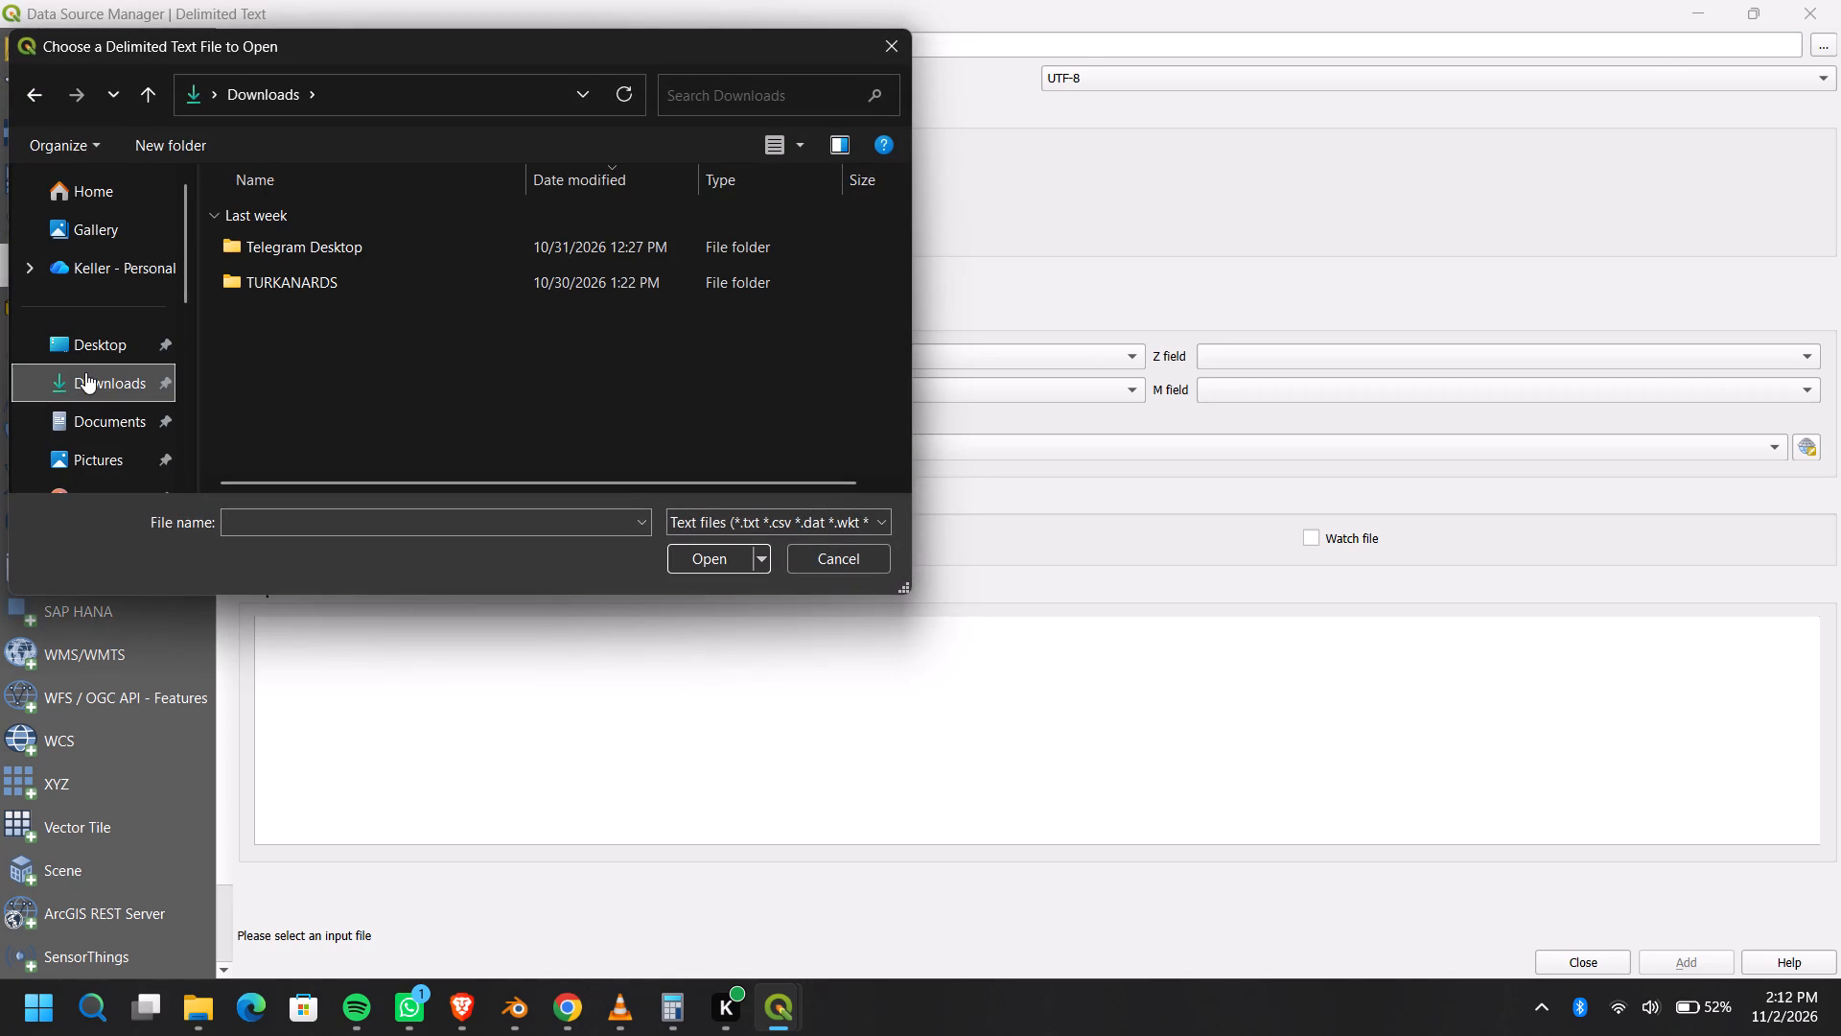
double_click(85, 372)
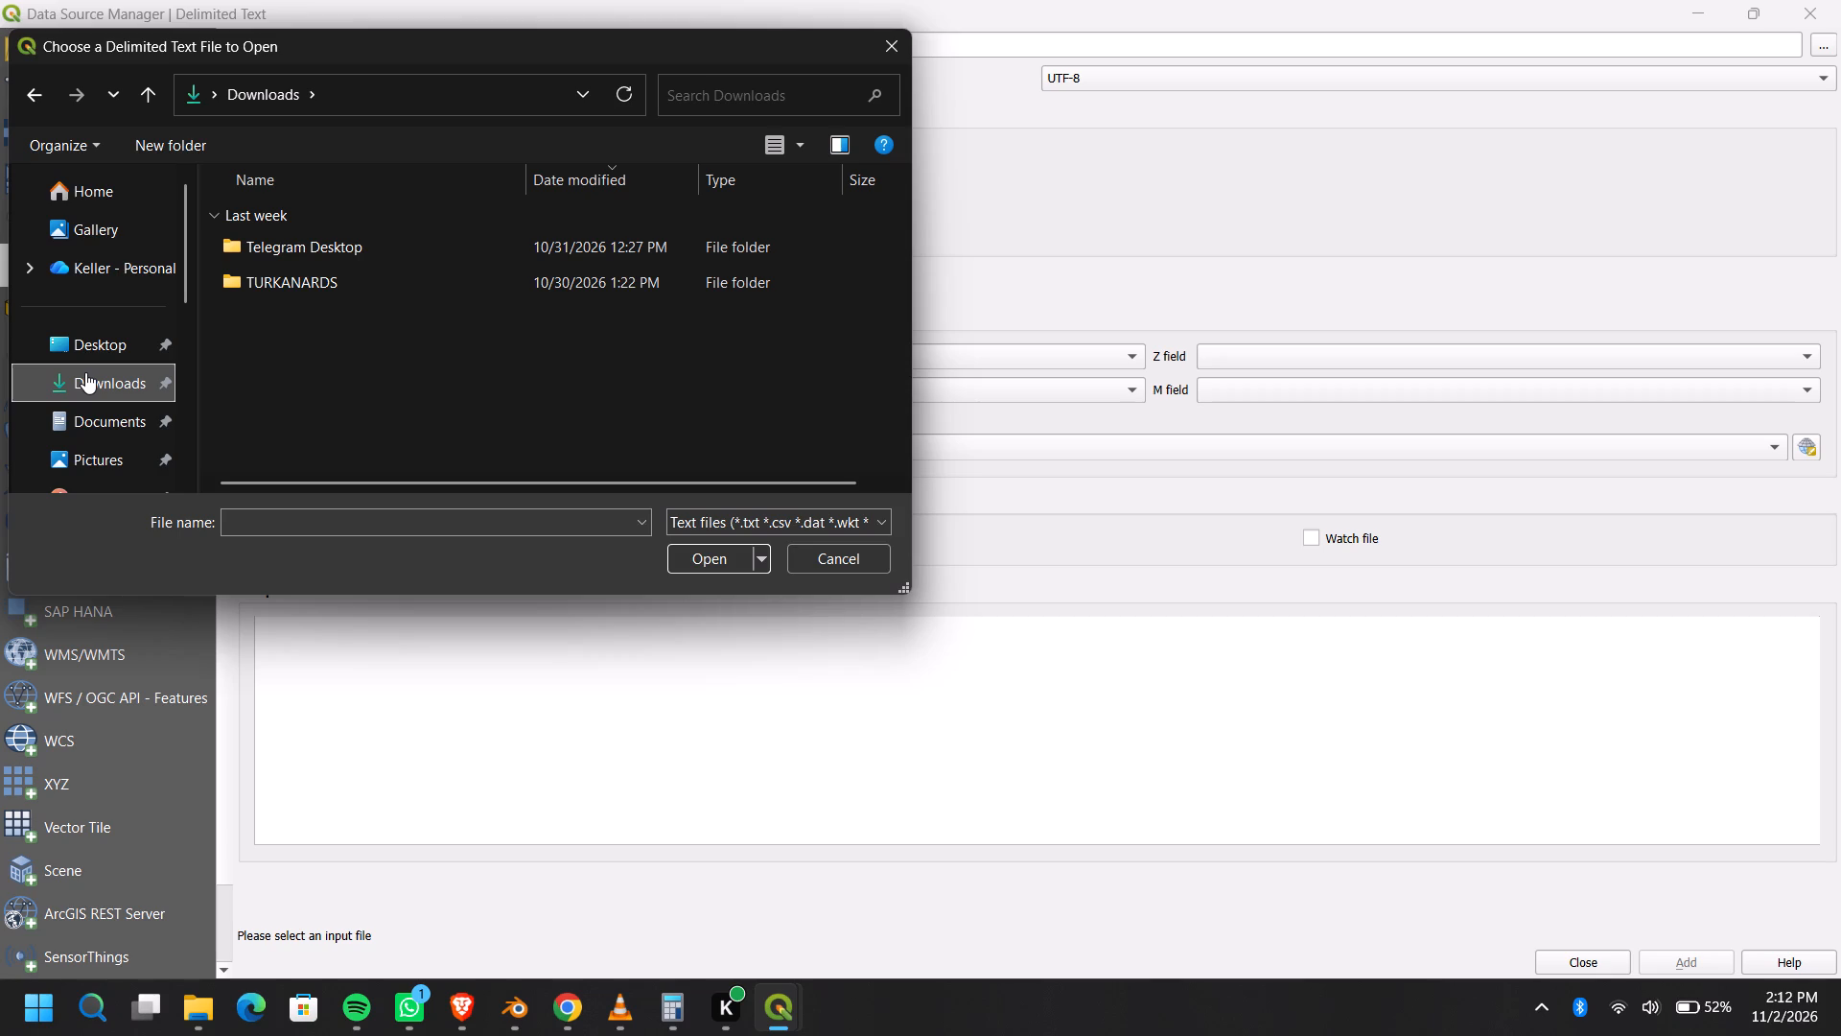
double_click(106, 378)
double_click(105, 415)
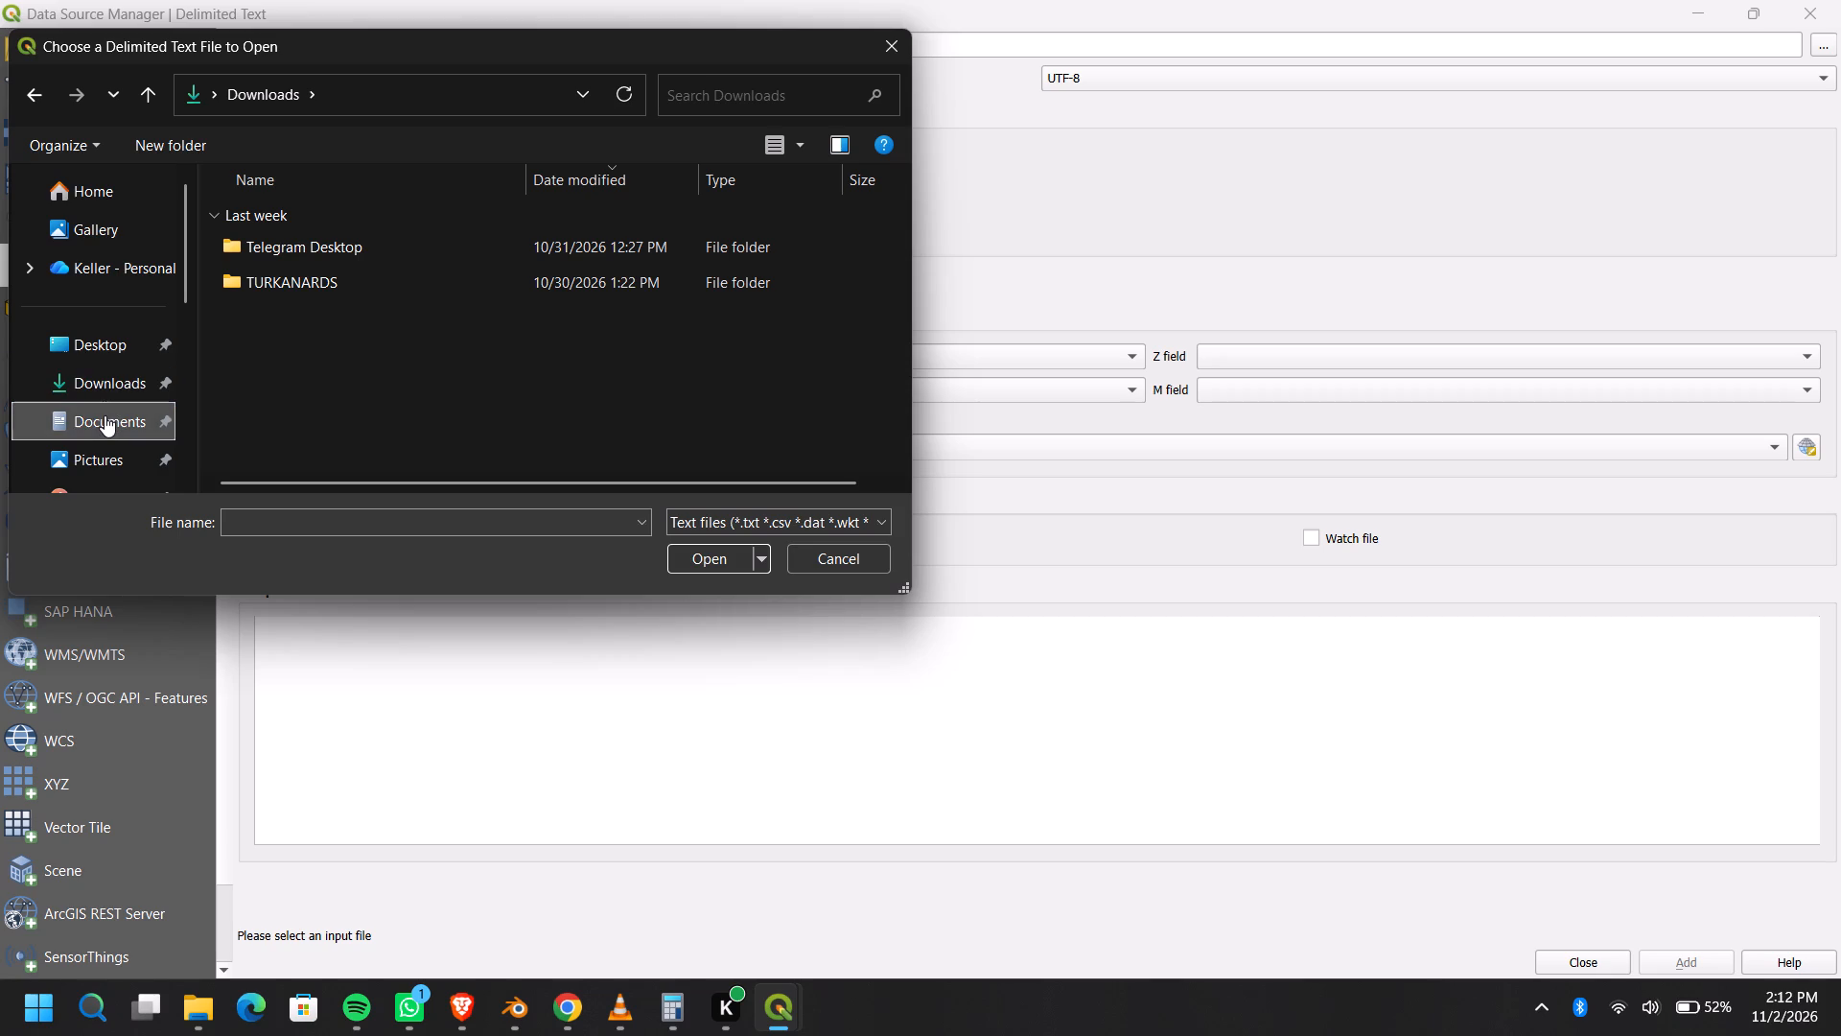
double_click(115, 350)
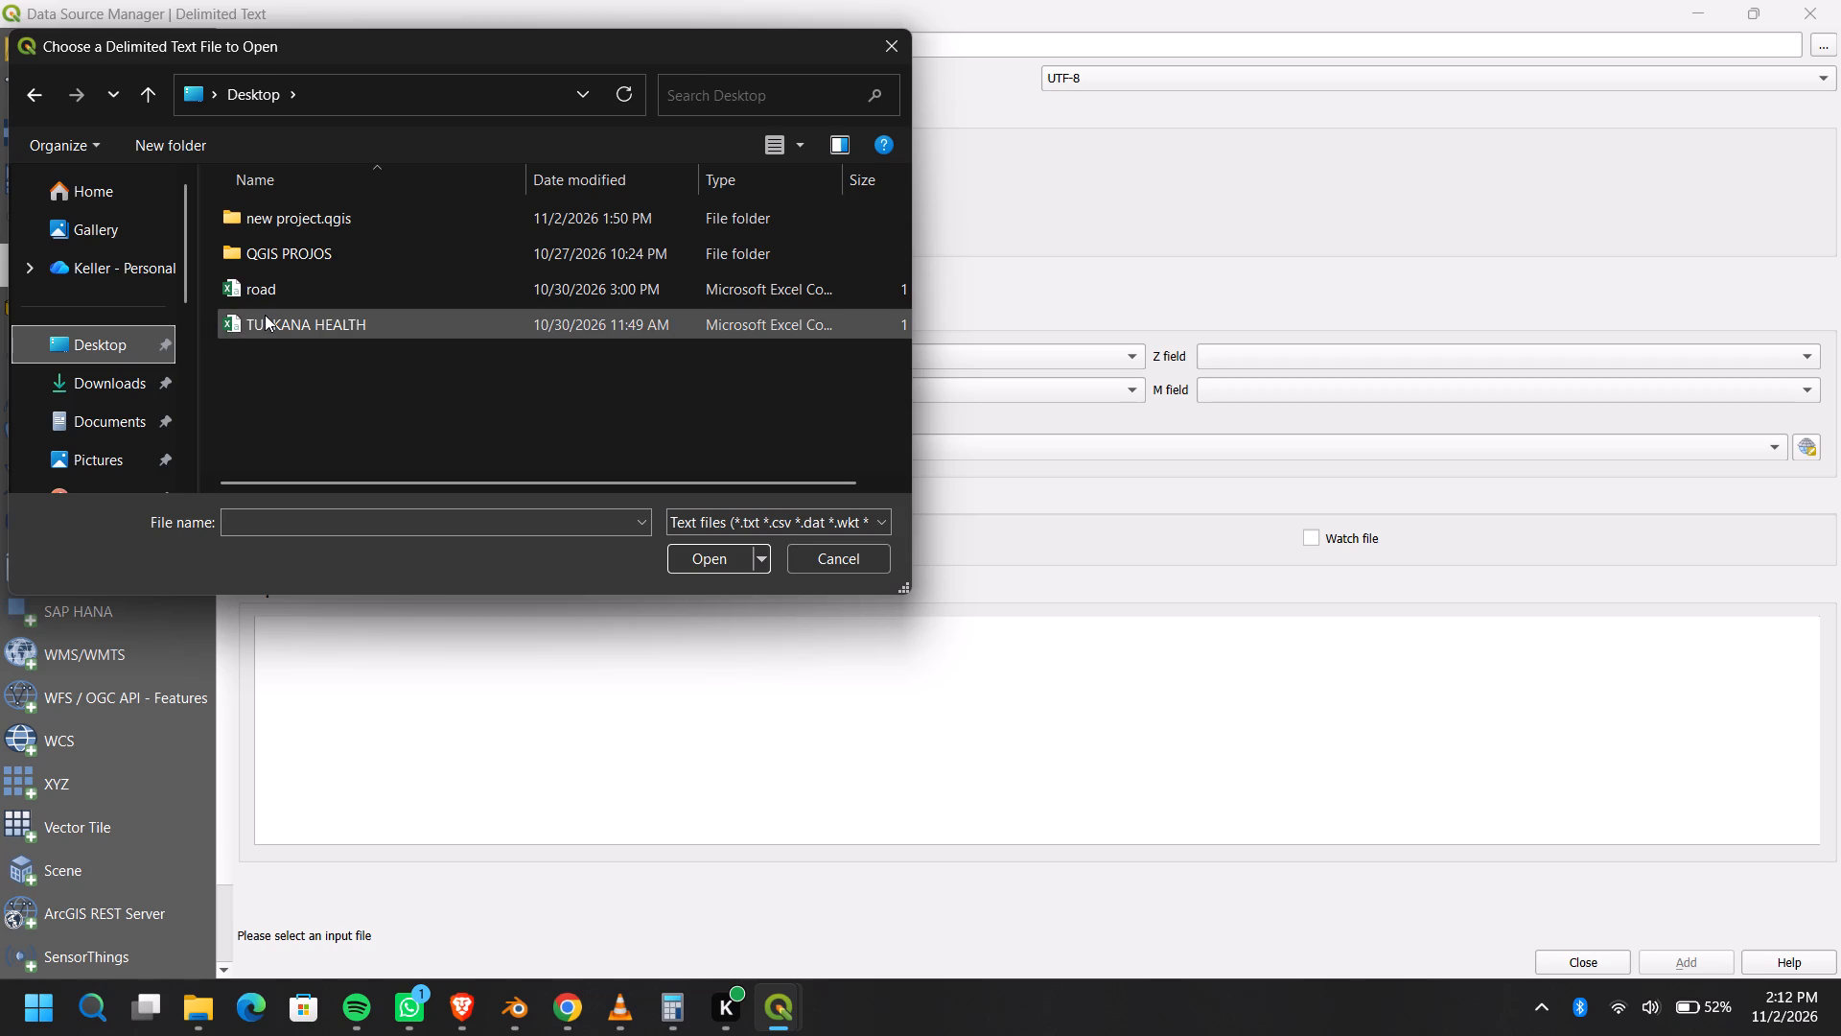
click(266, 315)
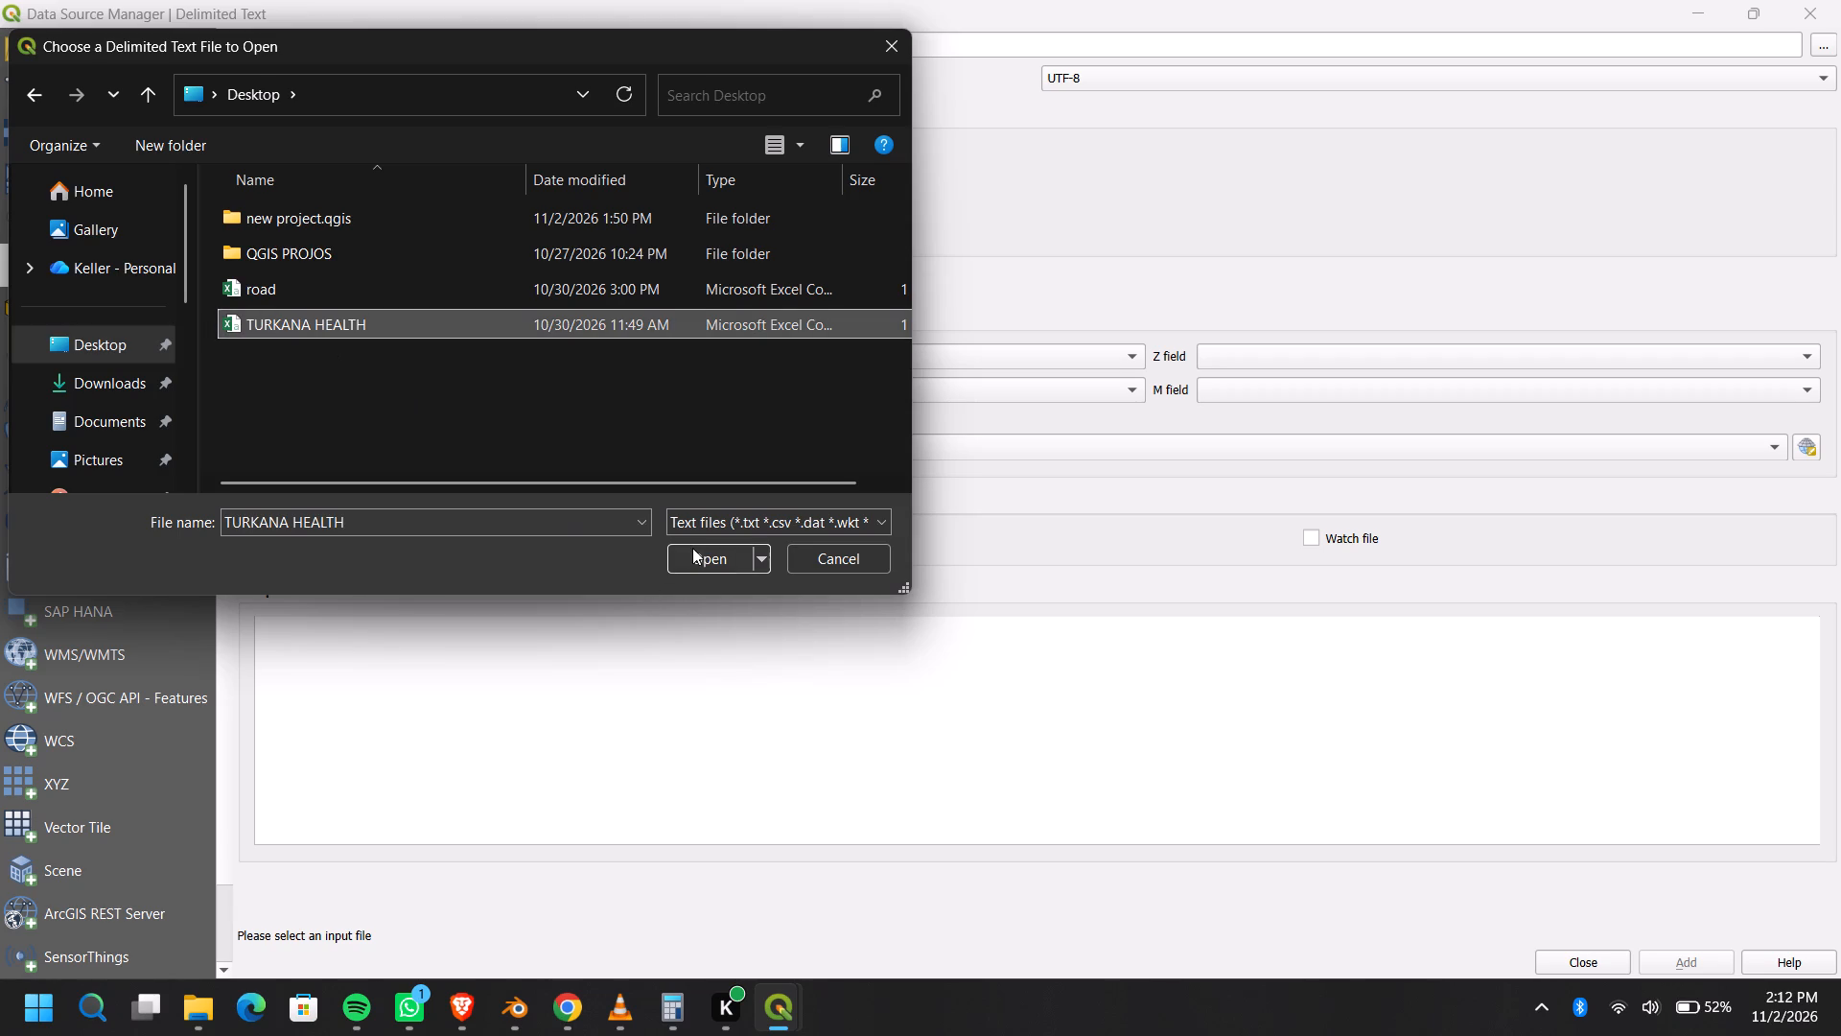
click(694, 548)
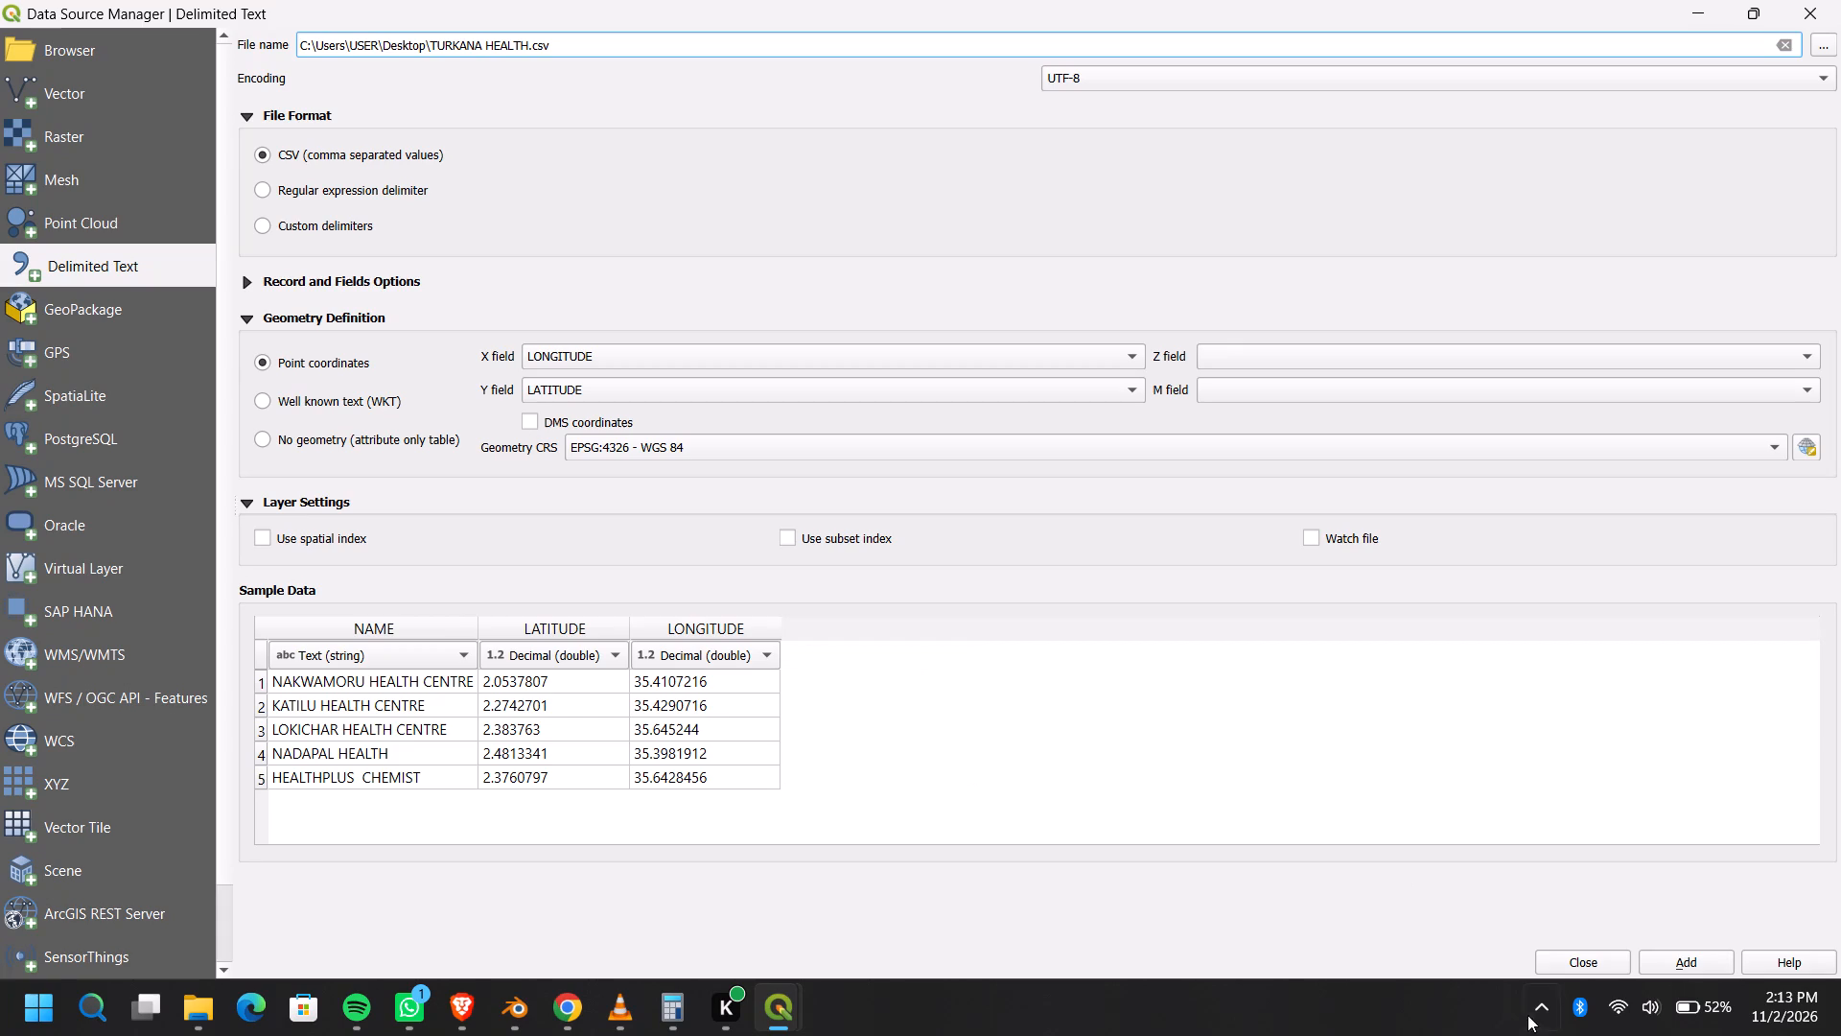
click(1684, 967)
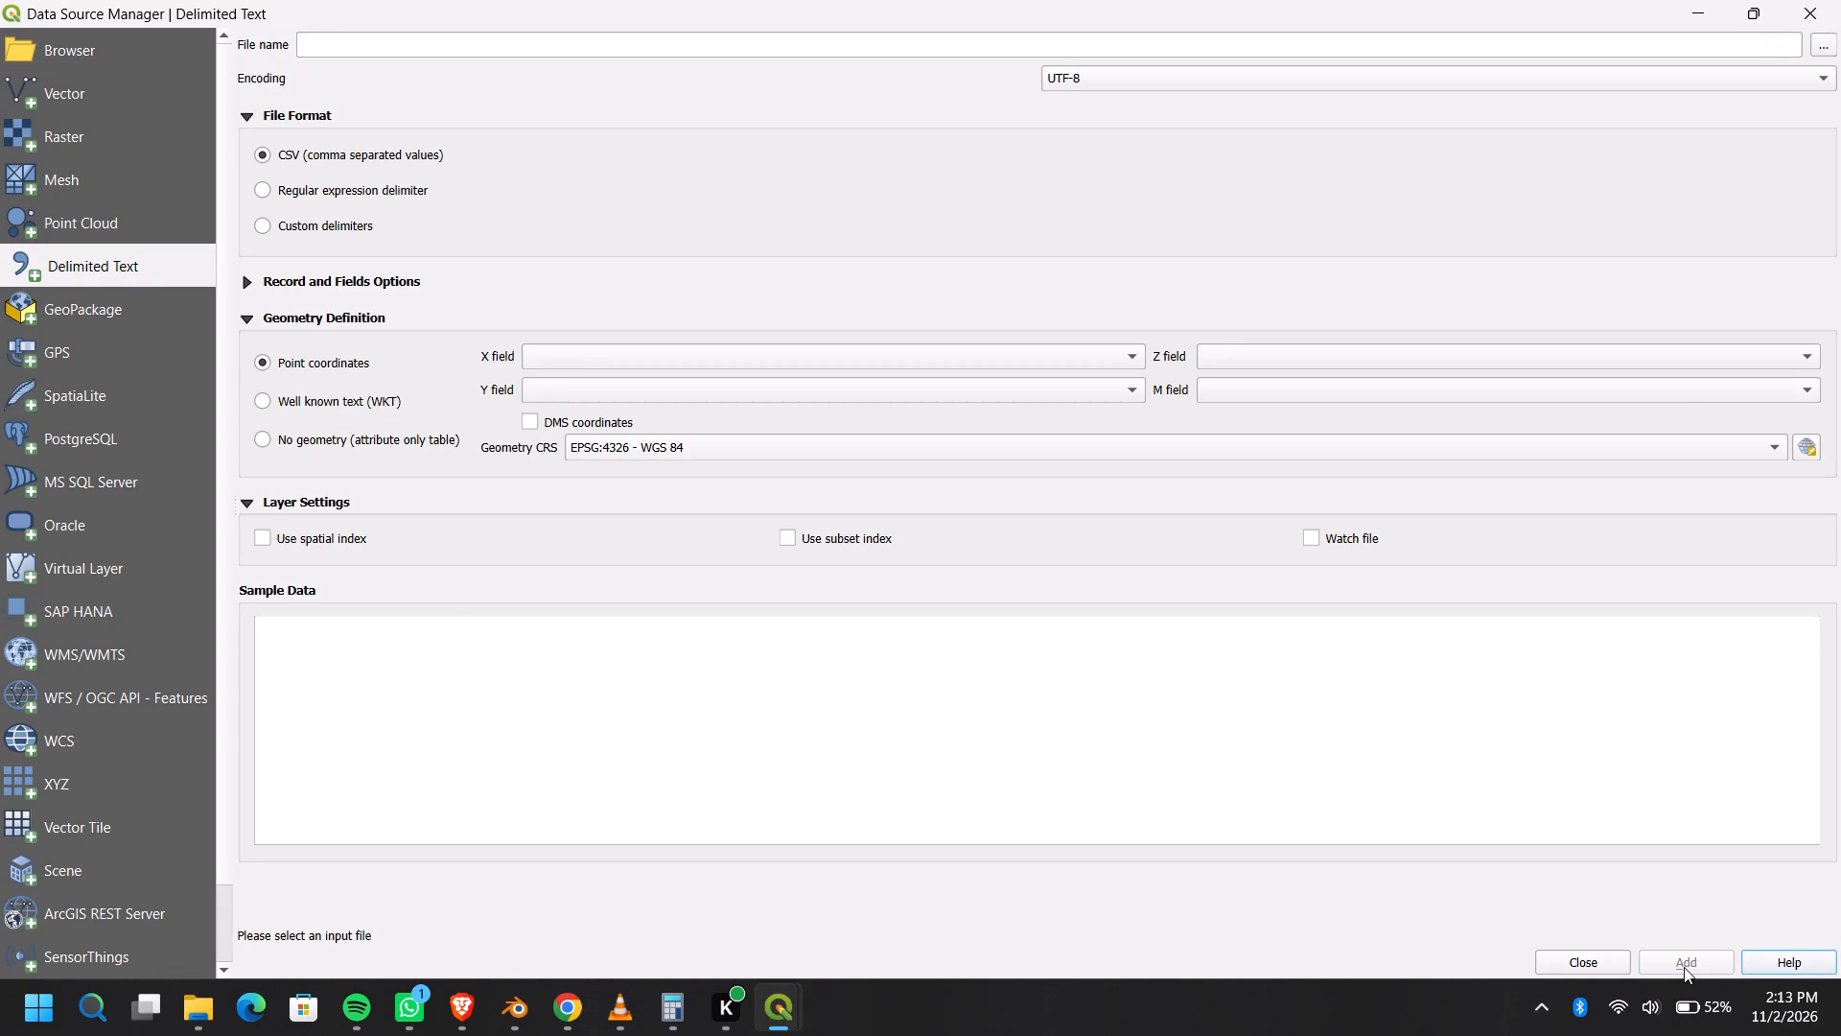
click(1599, 962)
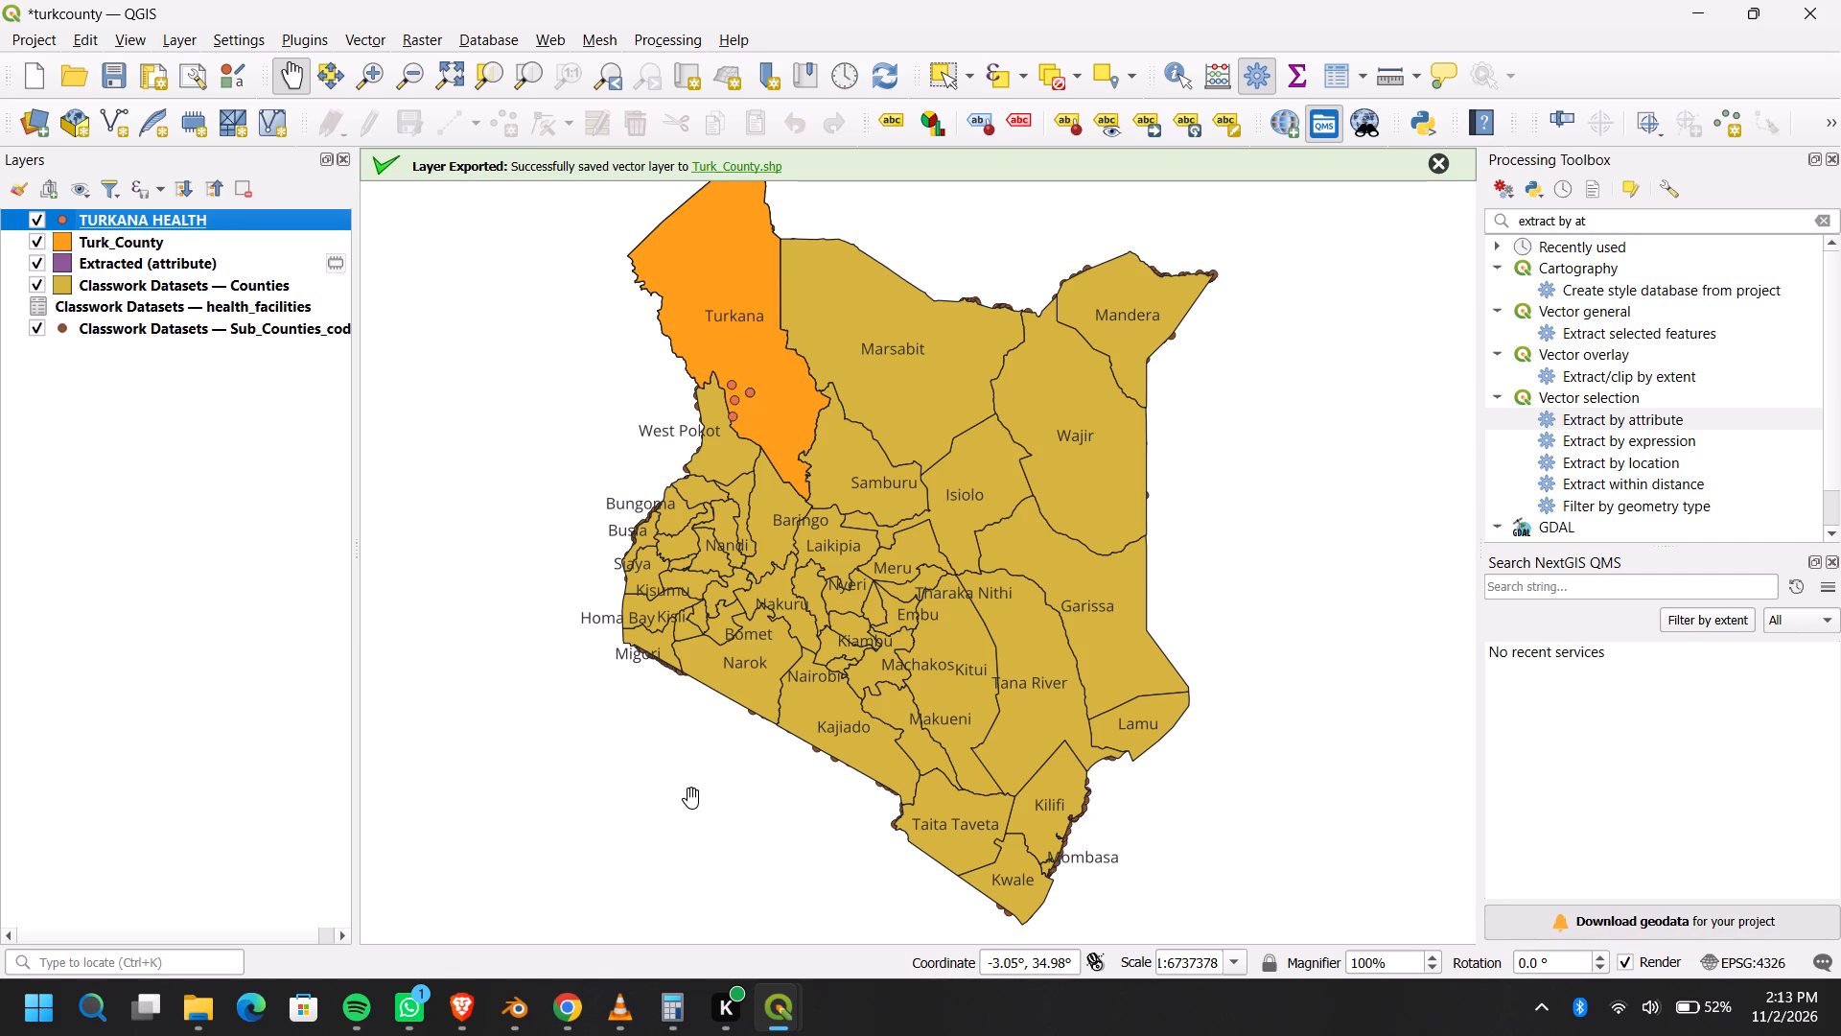
Export the TURKANA HEALTH layer as an ESRI Shapefile named Turk_Health_Facility.shp in EPSG:4326 and add it to the map.
right_click(183, 212)
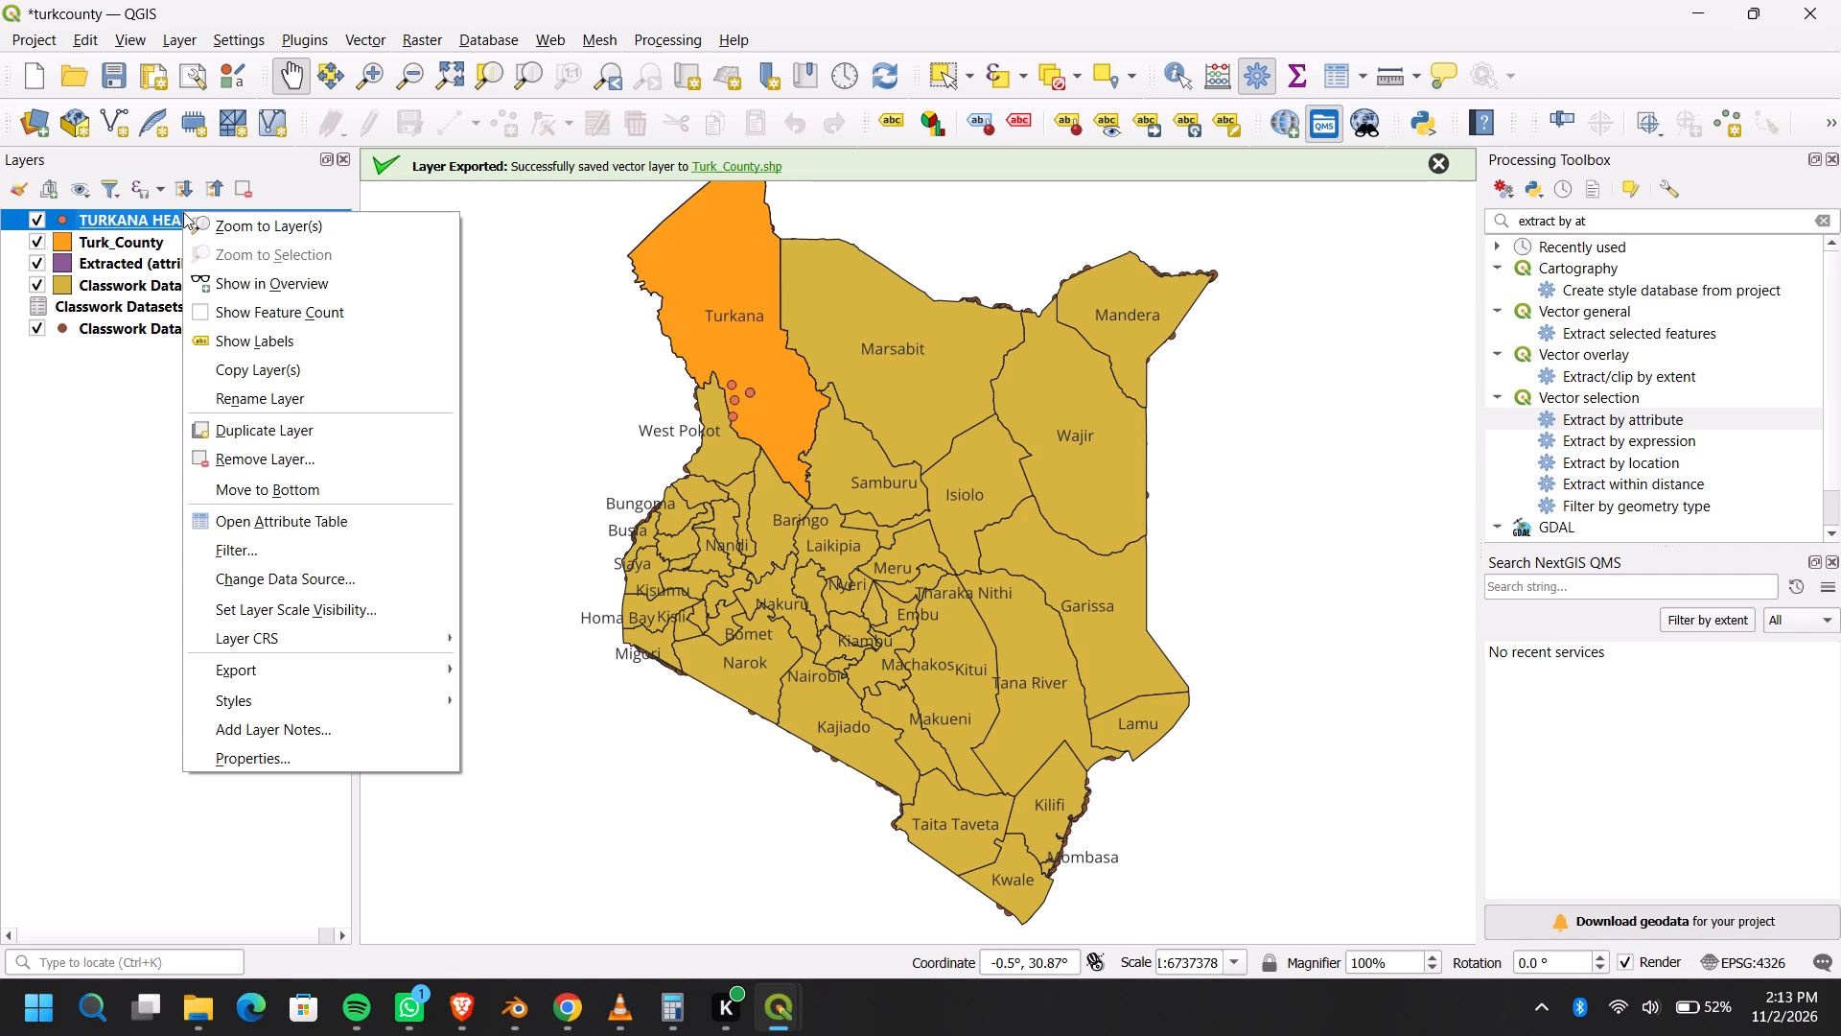
click(298, 655)
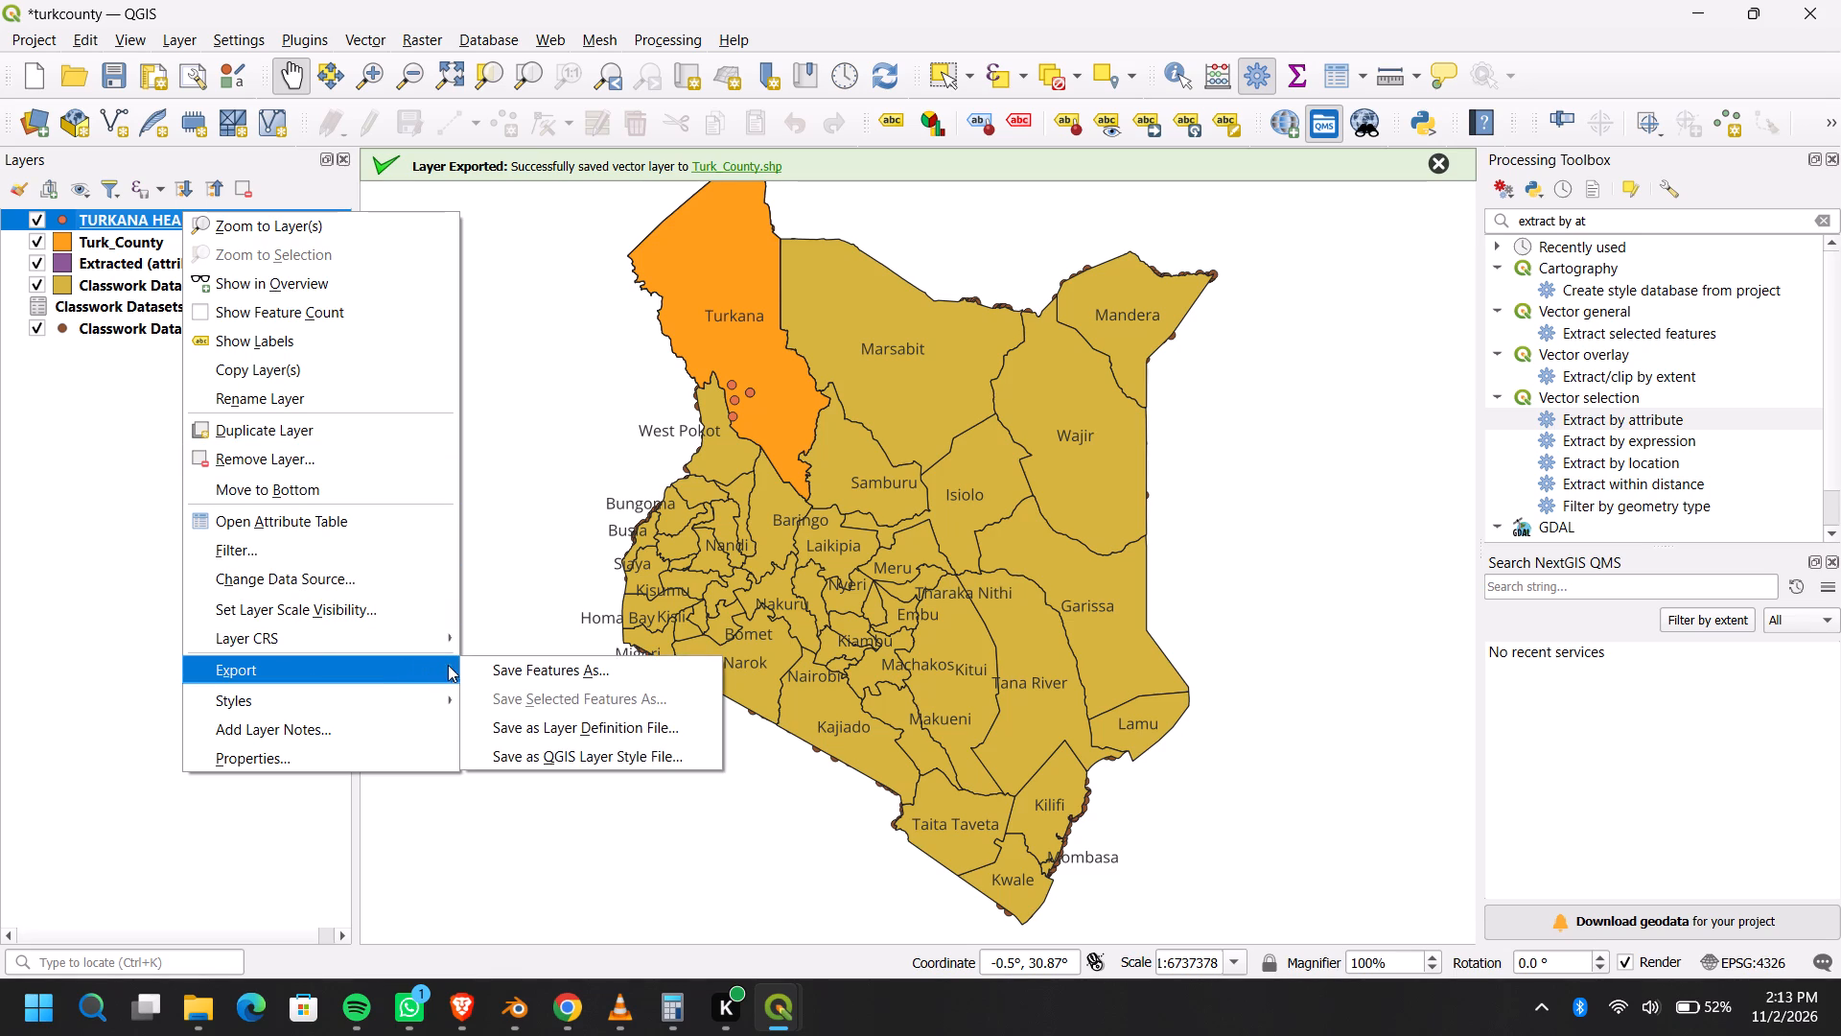
click(501, 669)
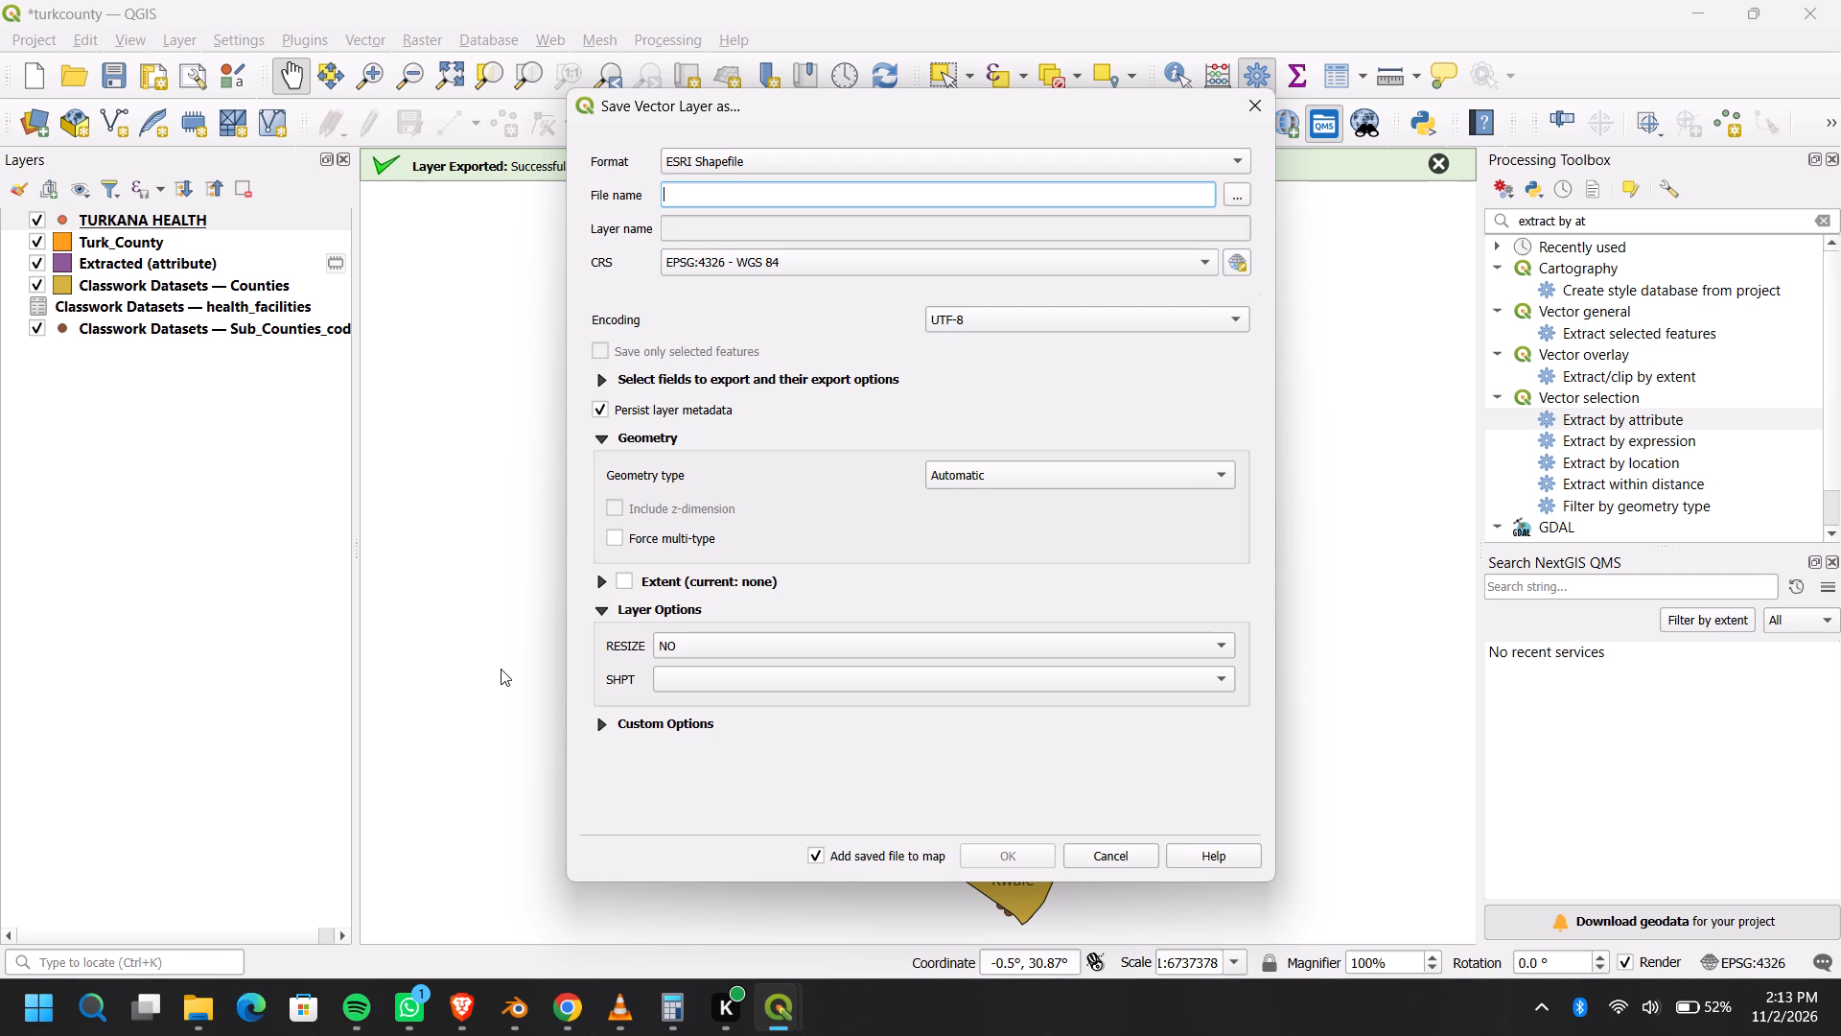
text(urk)
key(shift+underscore)
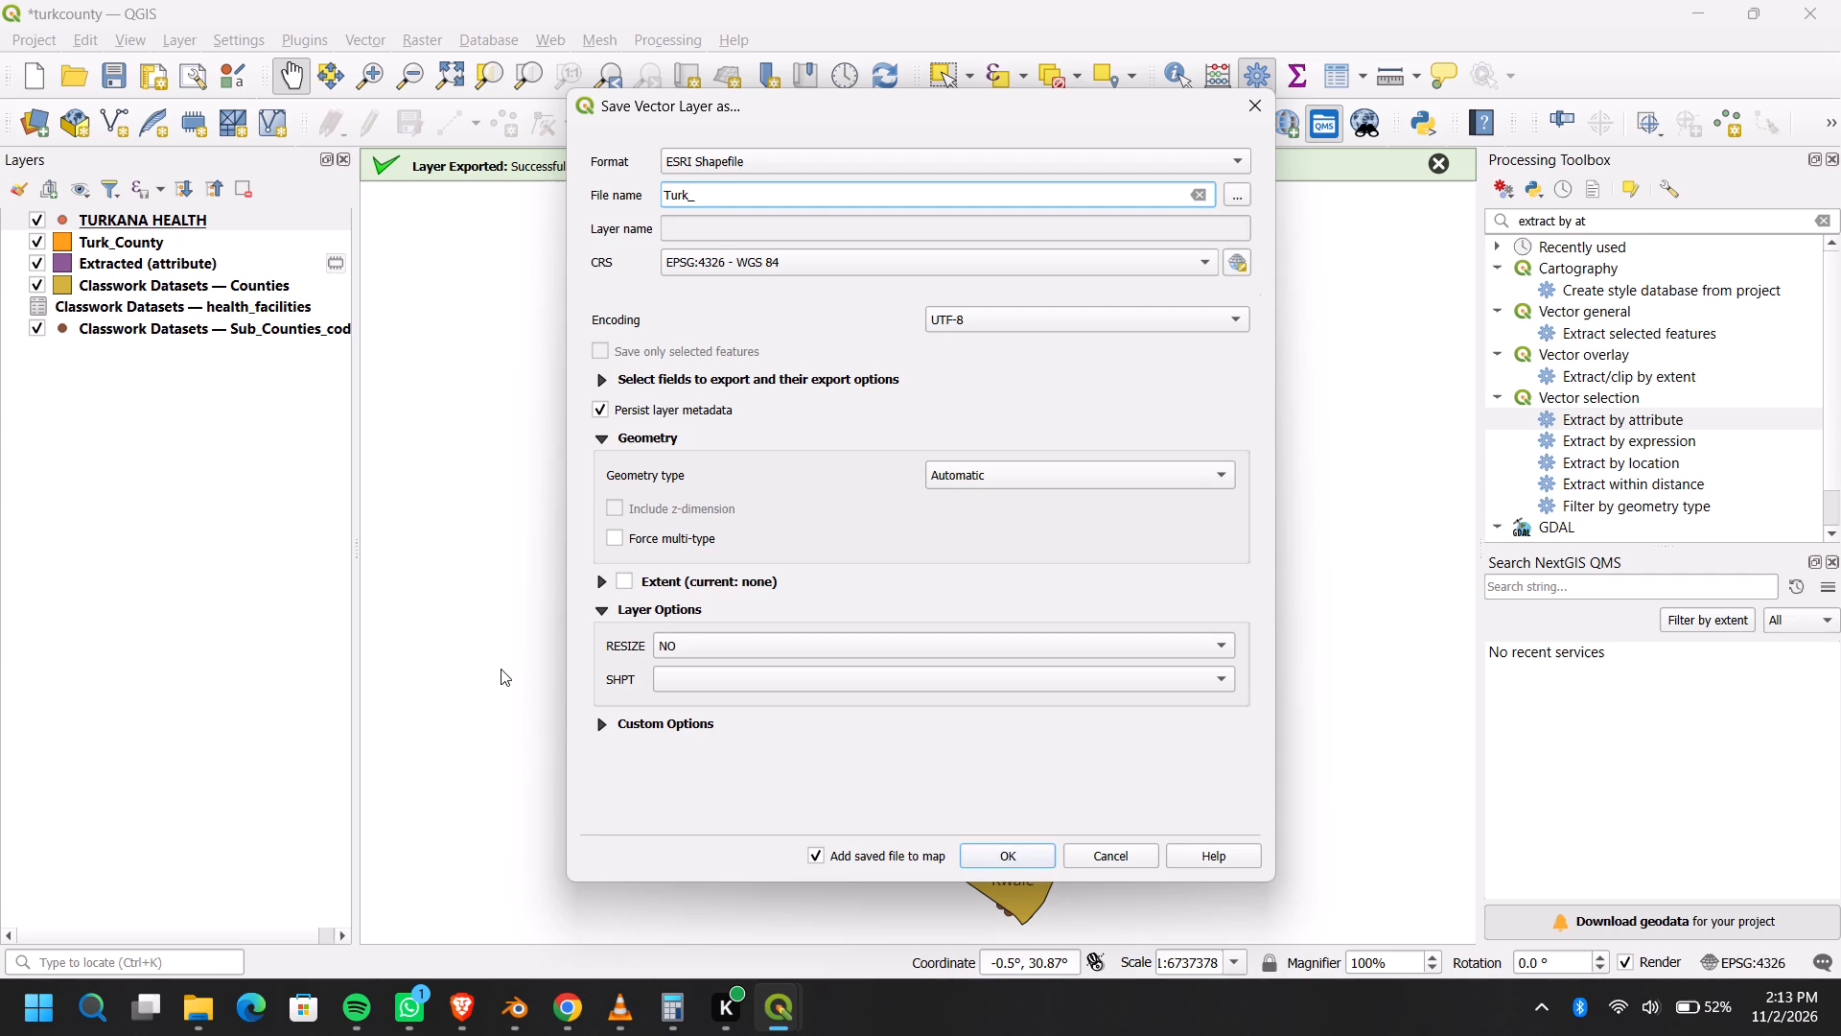
text(ealth)
key(shift+underscore)
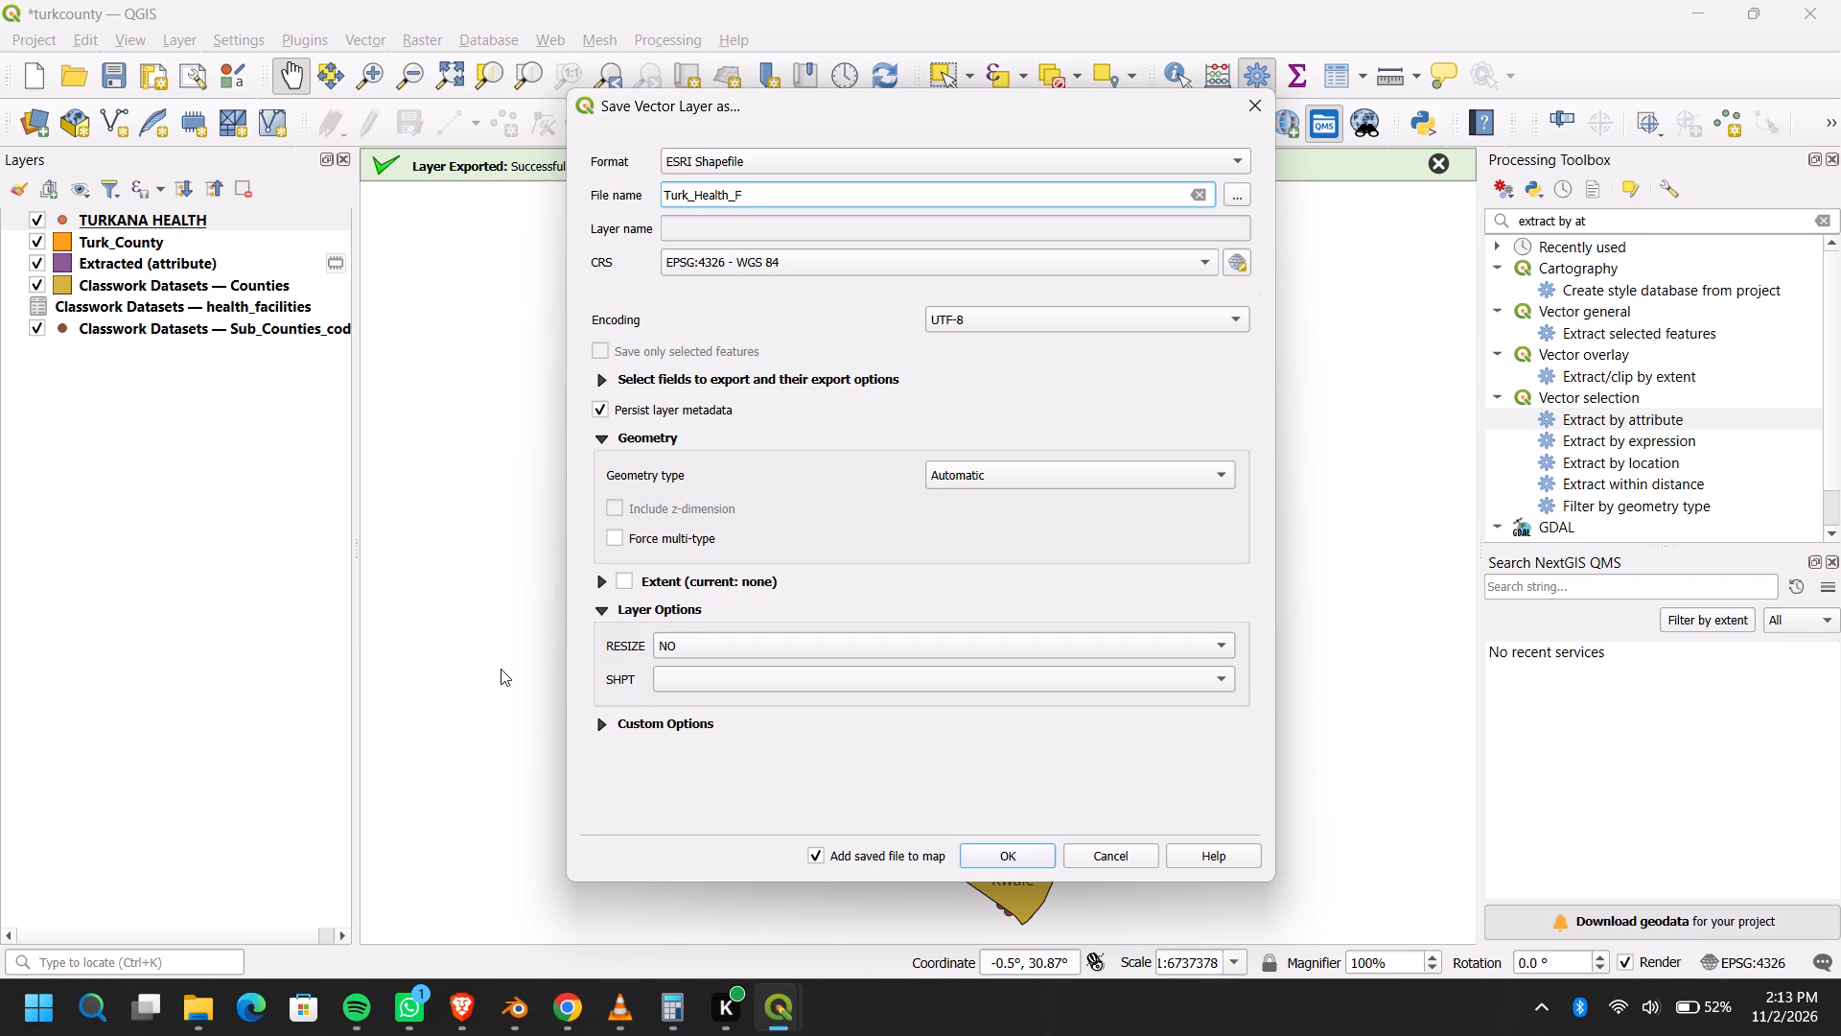
text(acility)
key(period)
text(sh)
key(p)
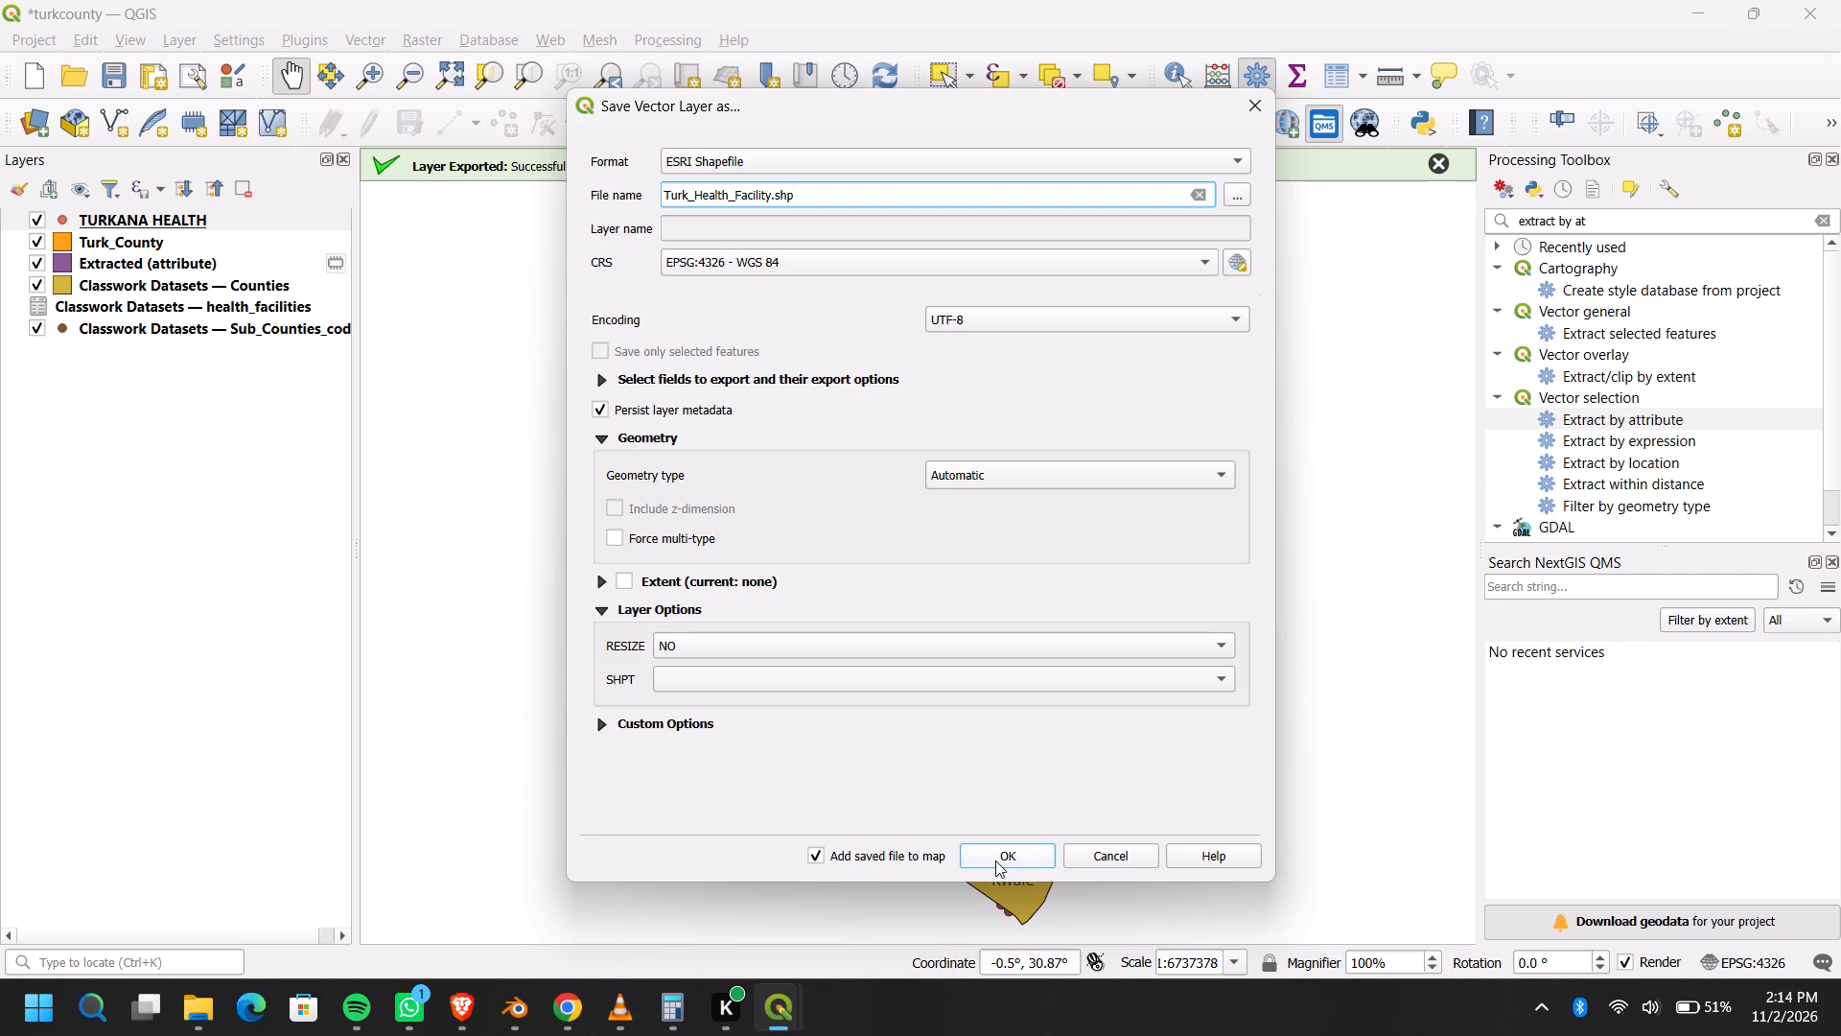
click(995, 860)
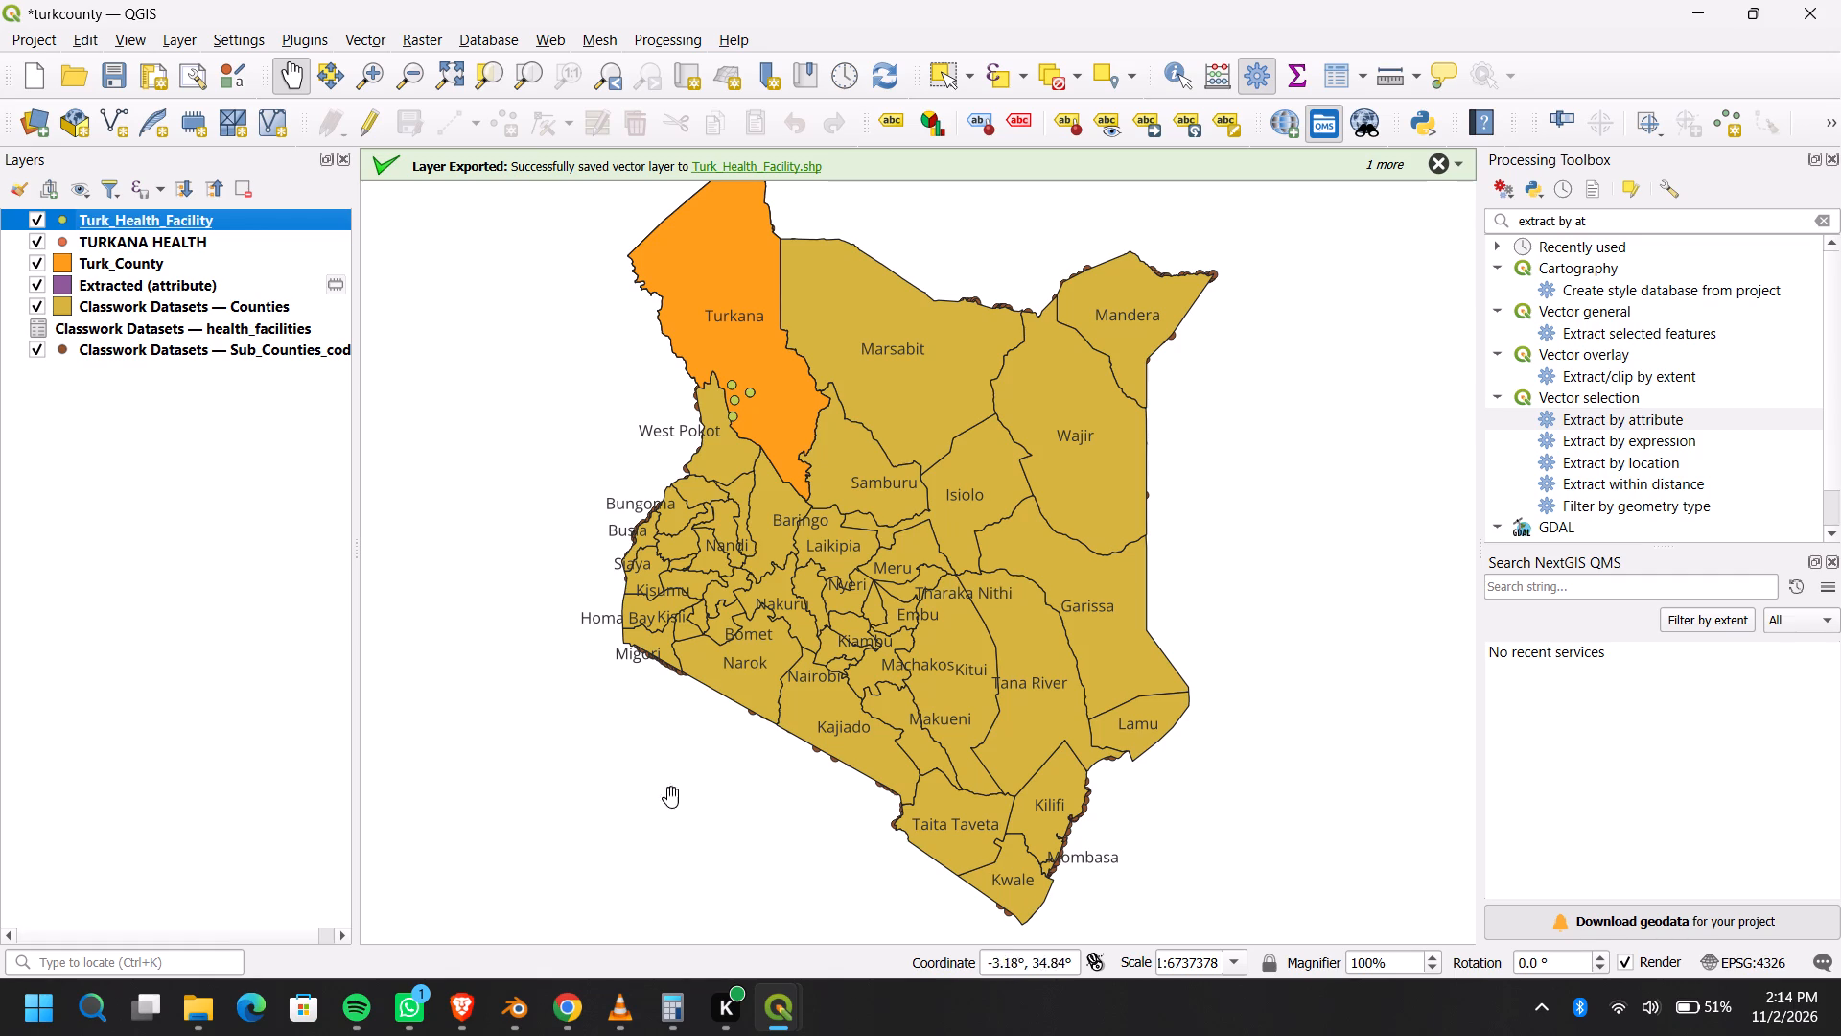
Set the Turk_Health_Facility layer's symbol to the topo hospital marker in its layer properties.
right_click(114, 226)
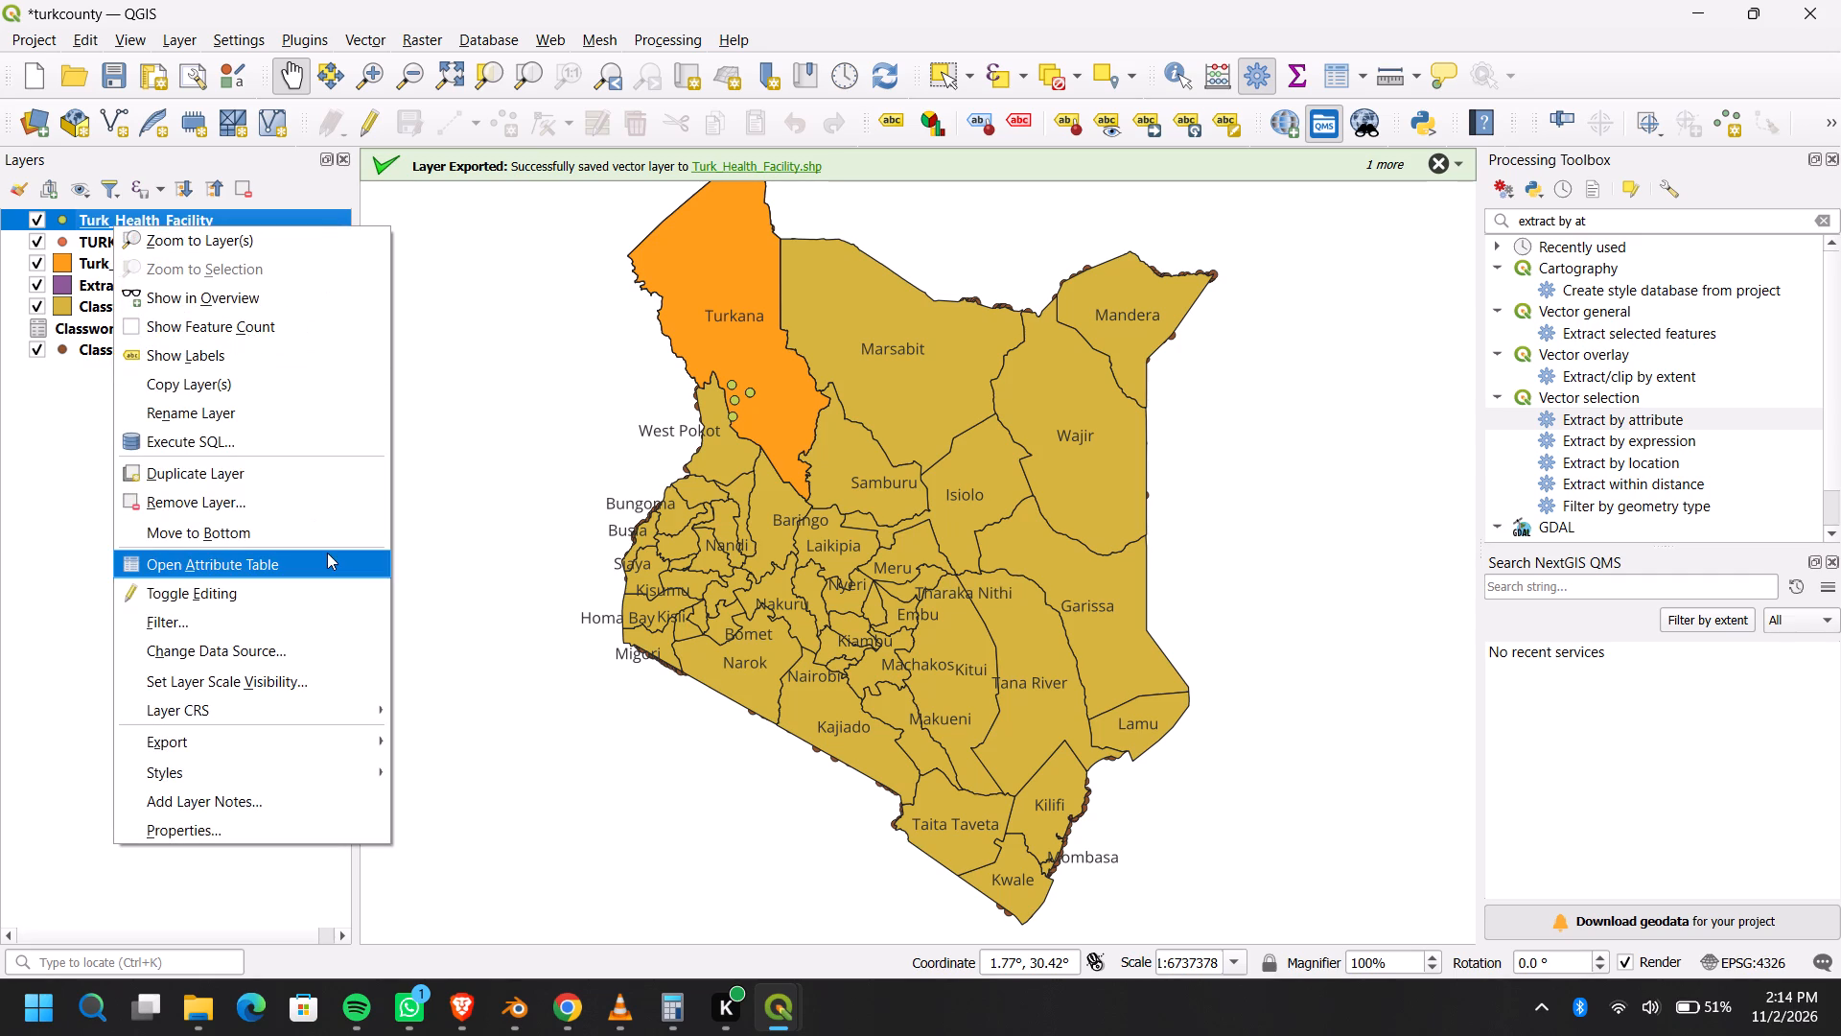
click(238, 822)
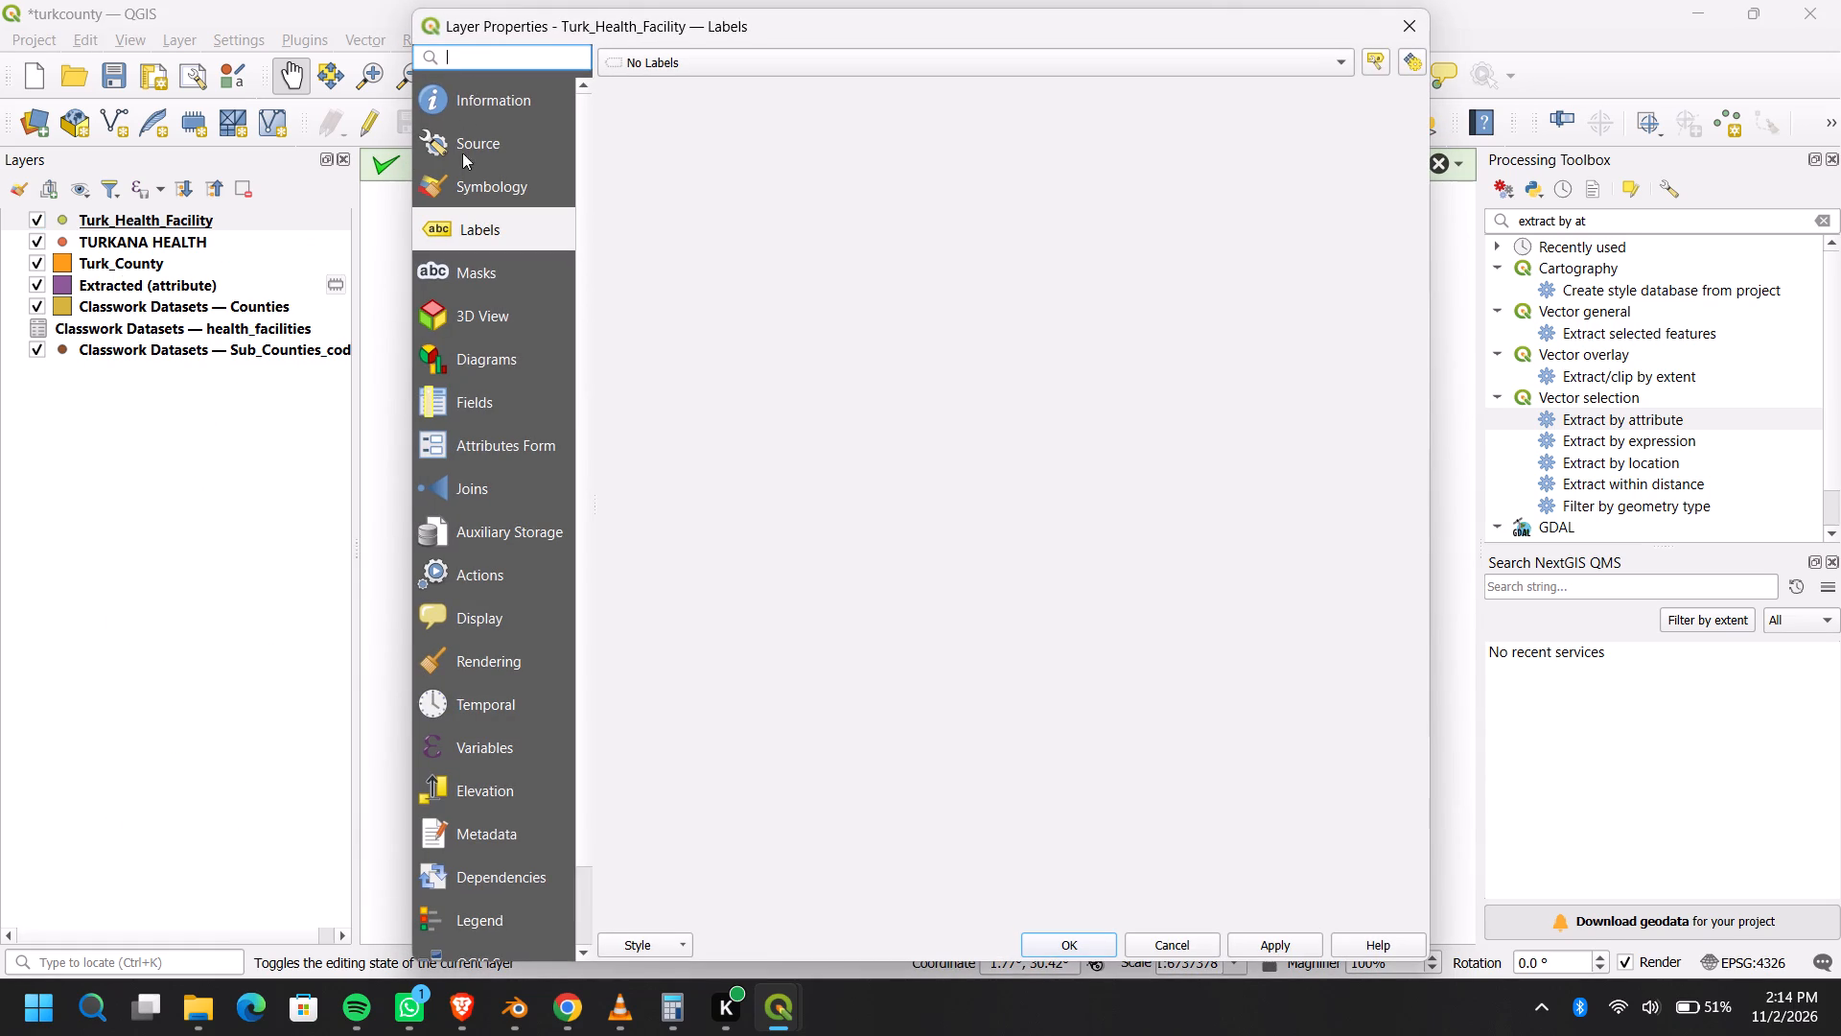
click(467, 181)
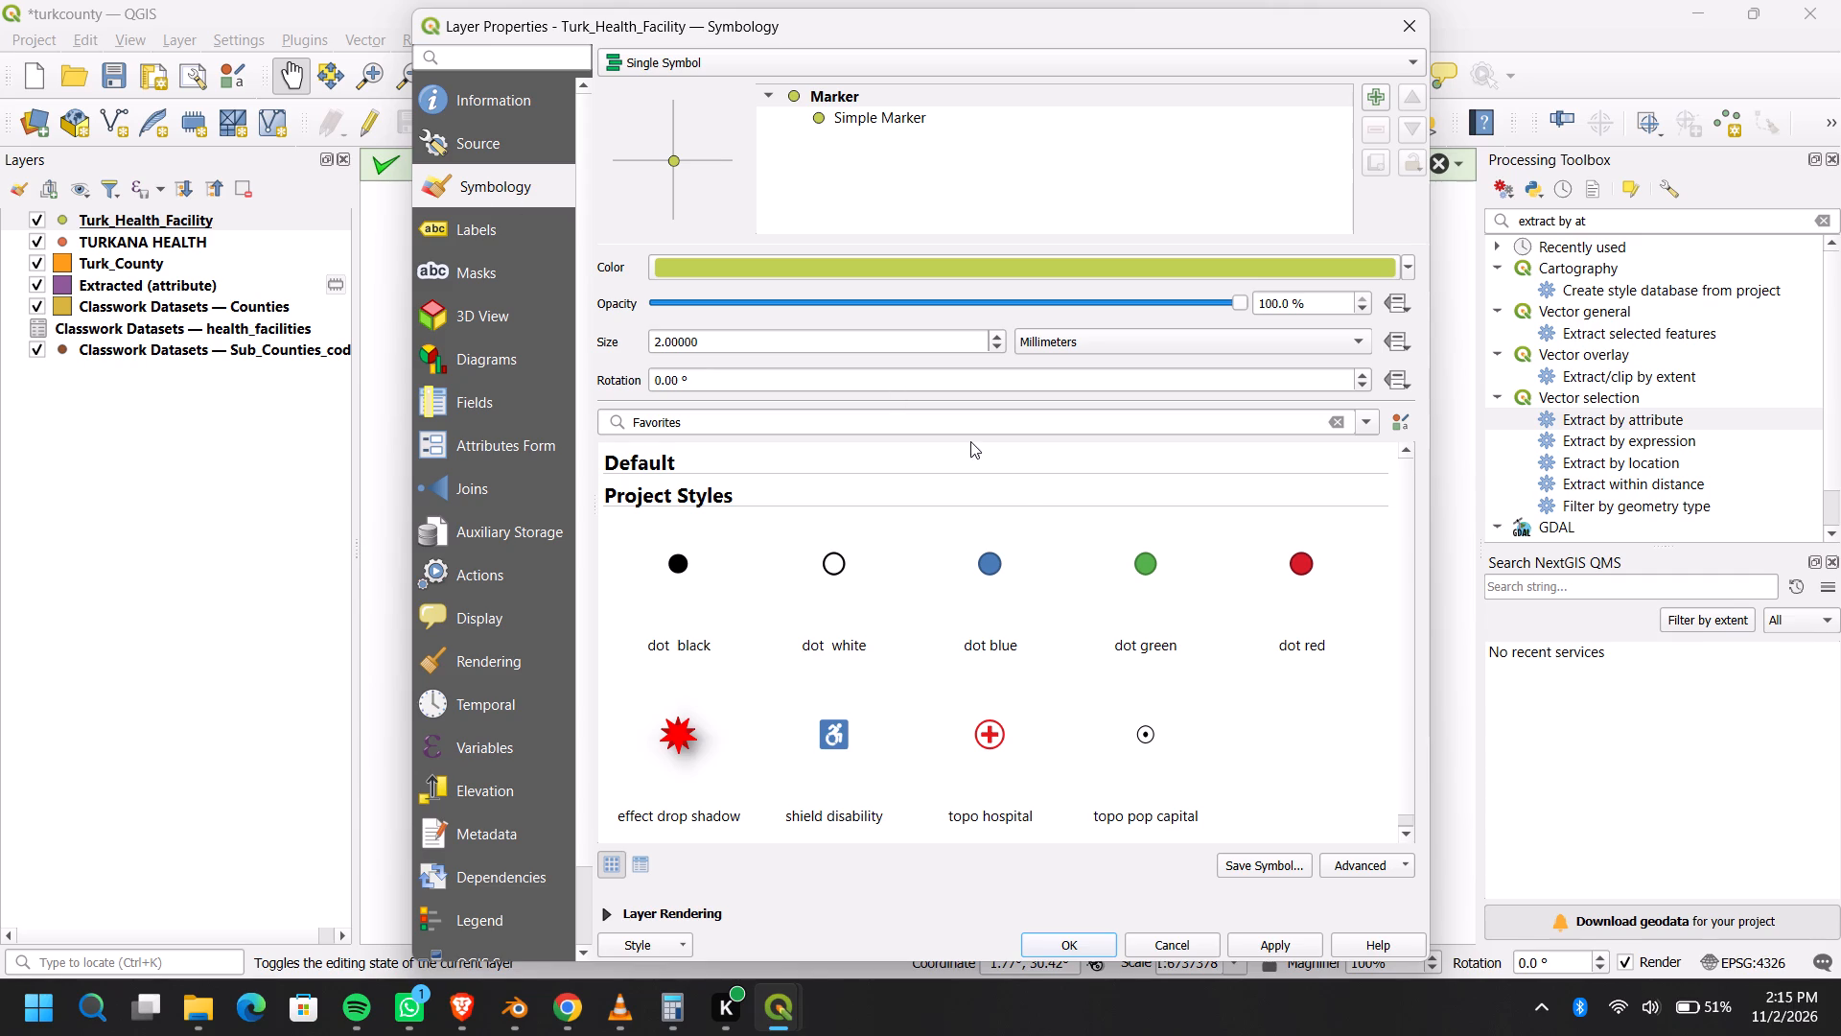
click(994, 737)
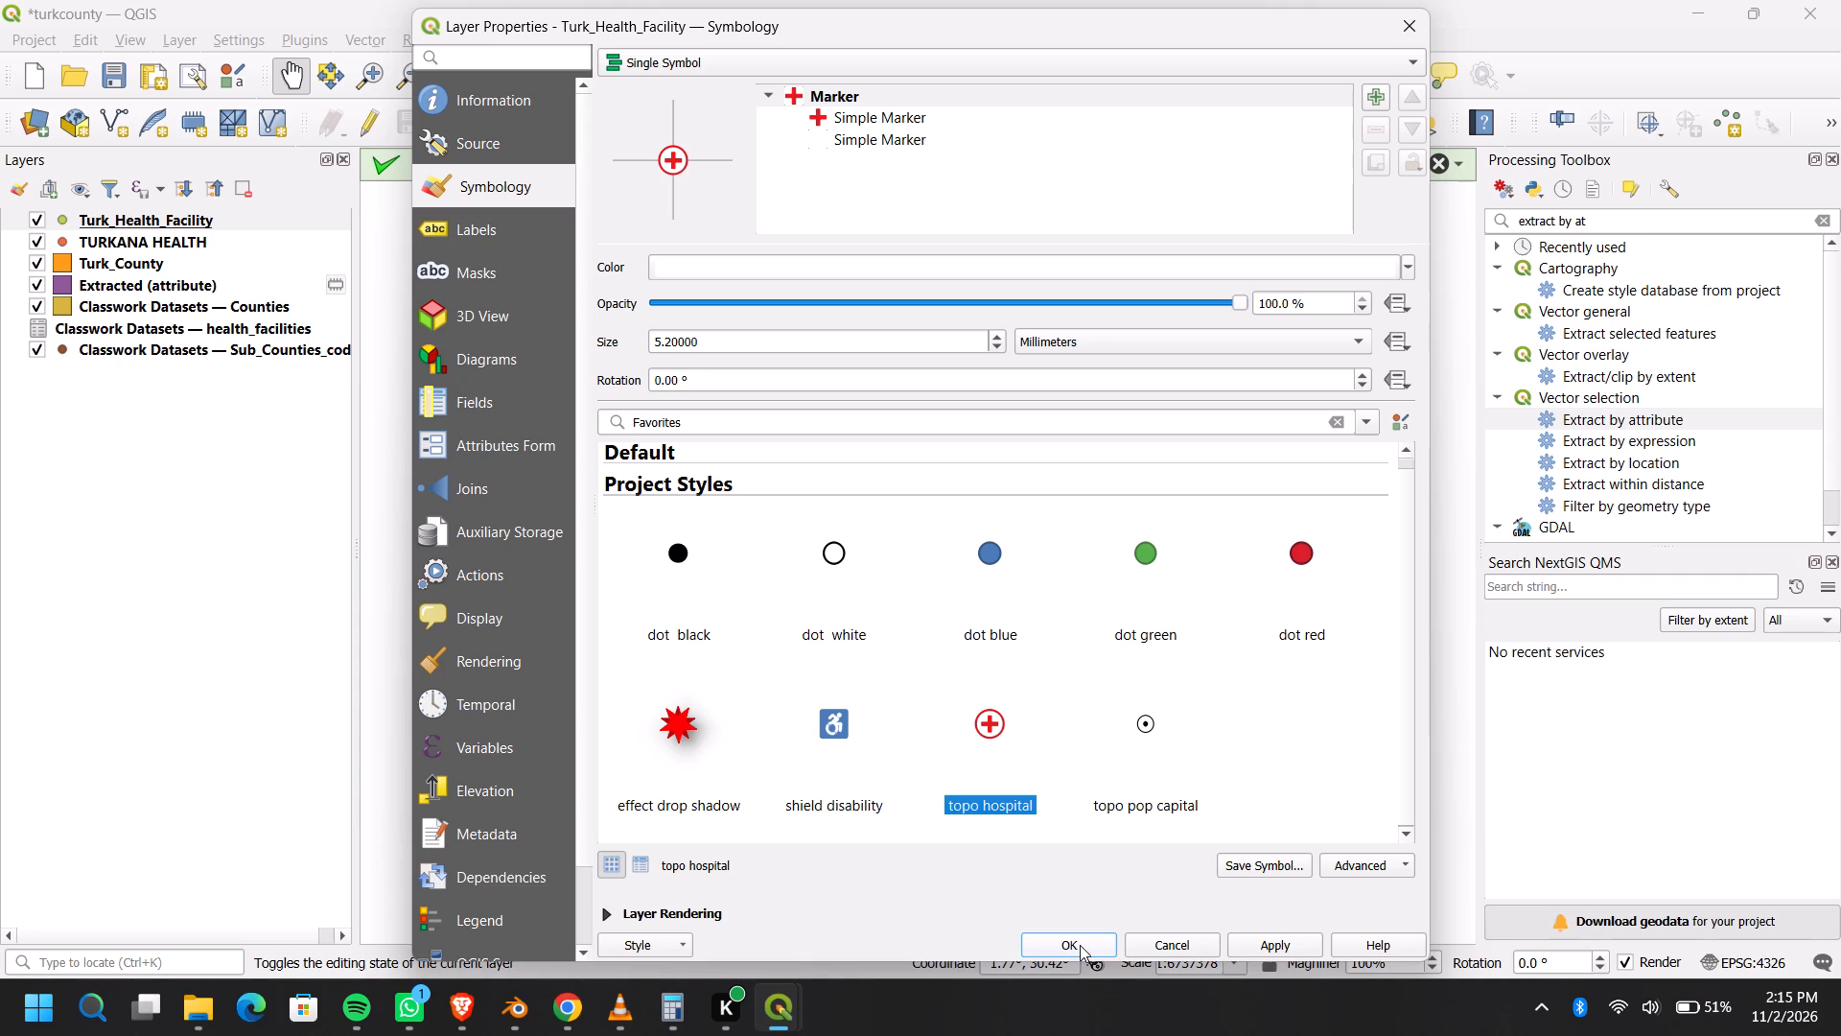
Turn on single labels for the Turk_Health_Facility layer using the NAME field and apply the layer properties.
click(493, 225)
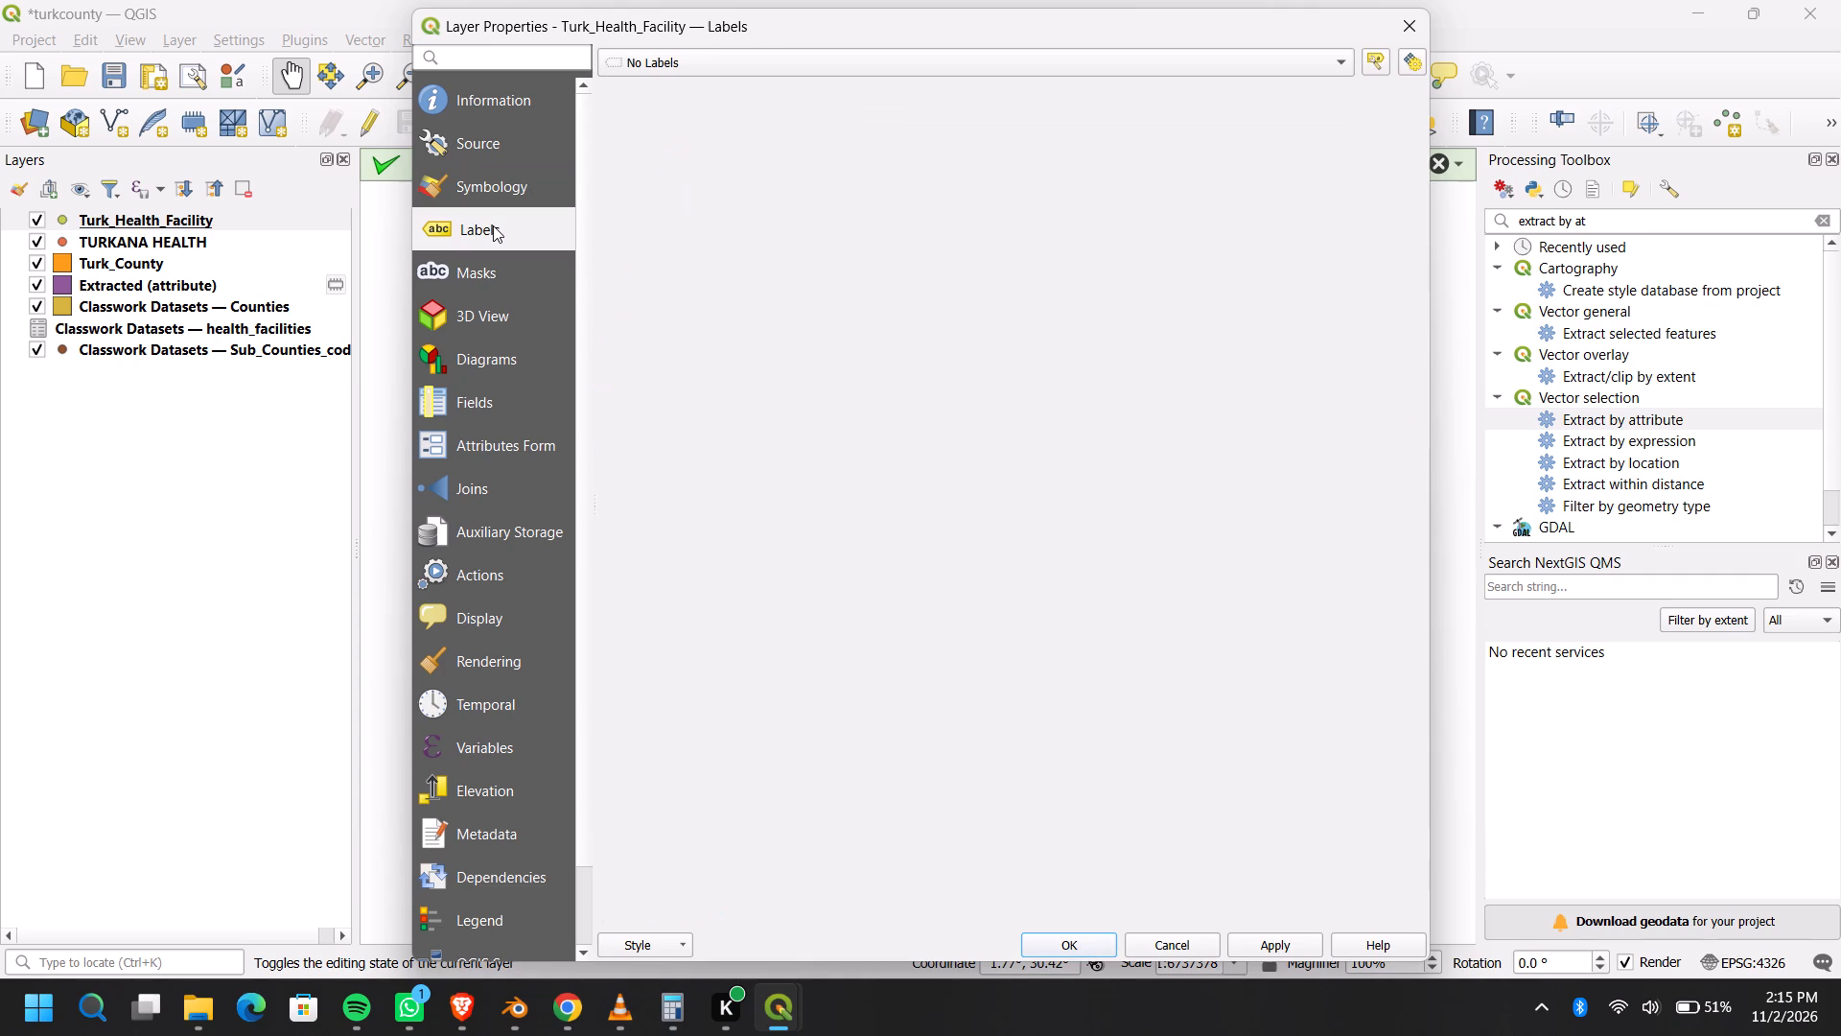
click(1027, 54)
click(987, 82)
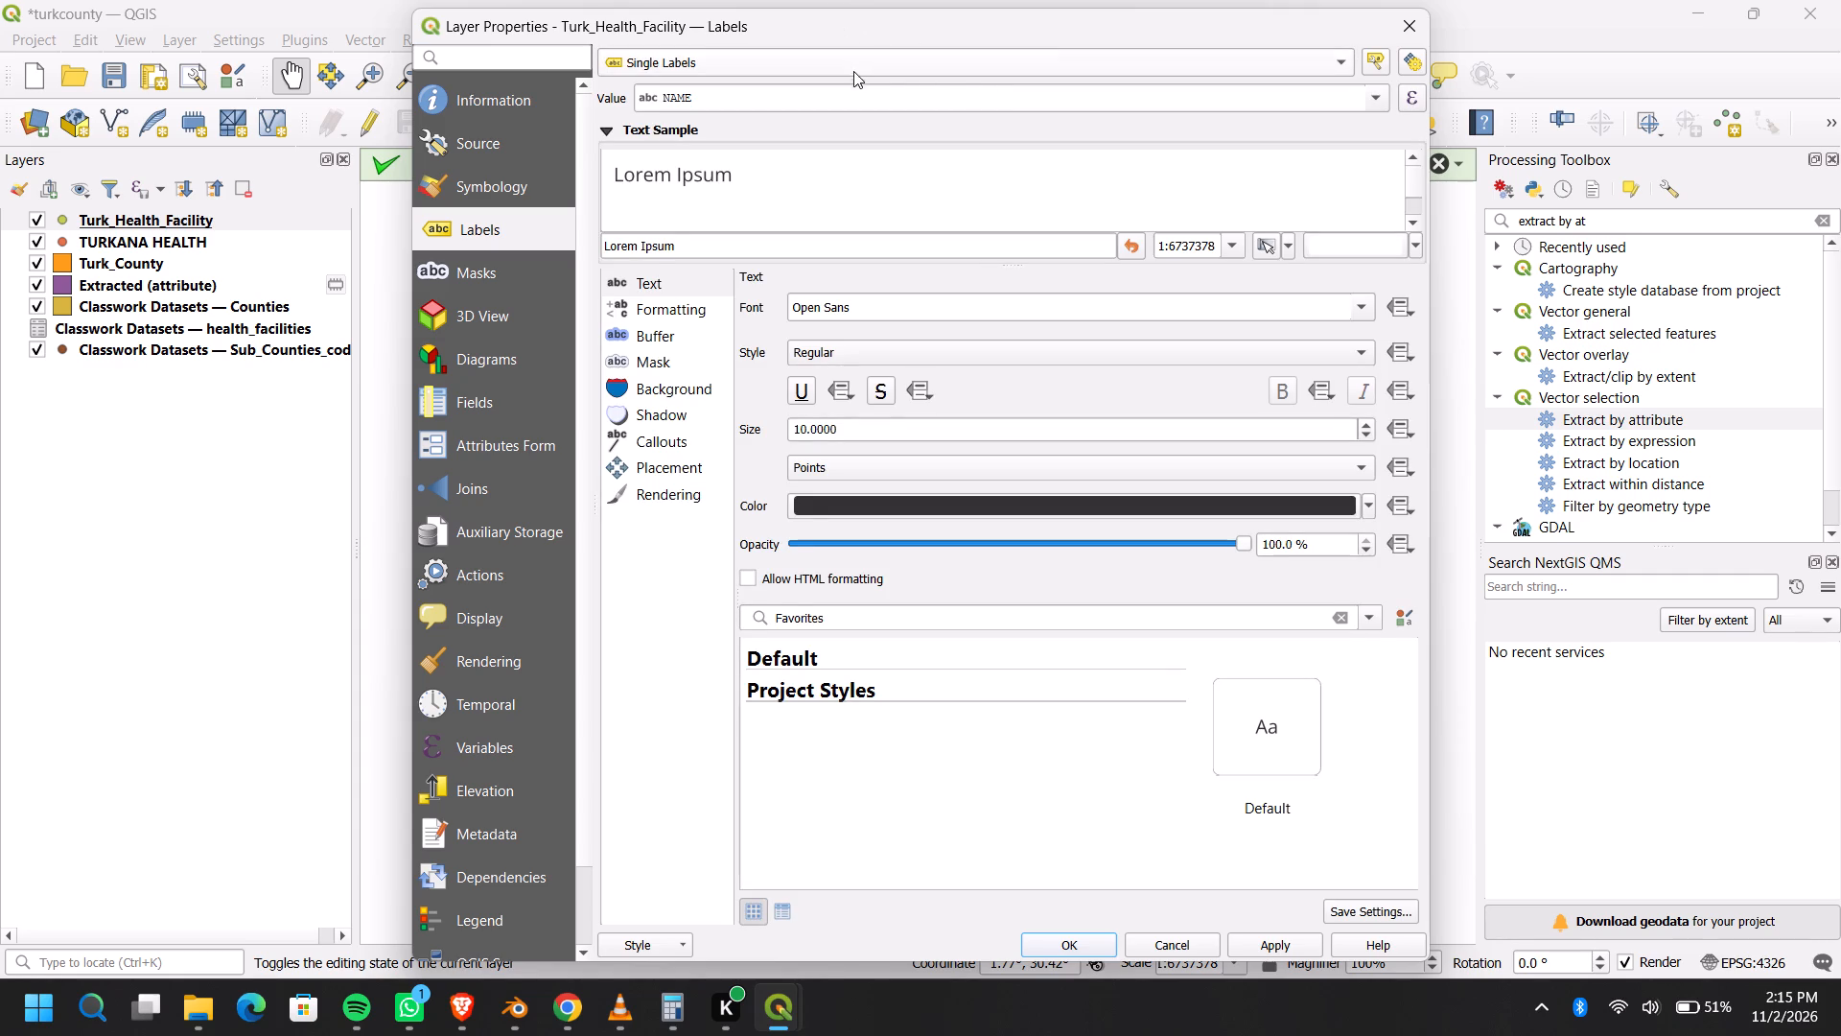
click(853, 103)
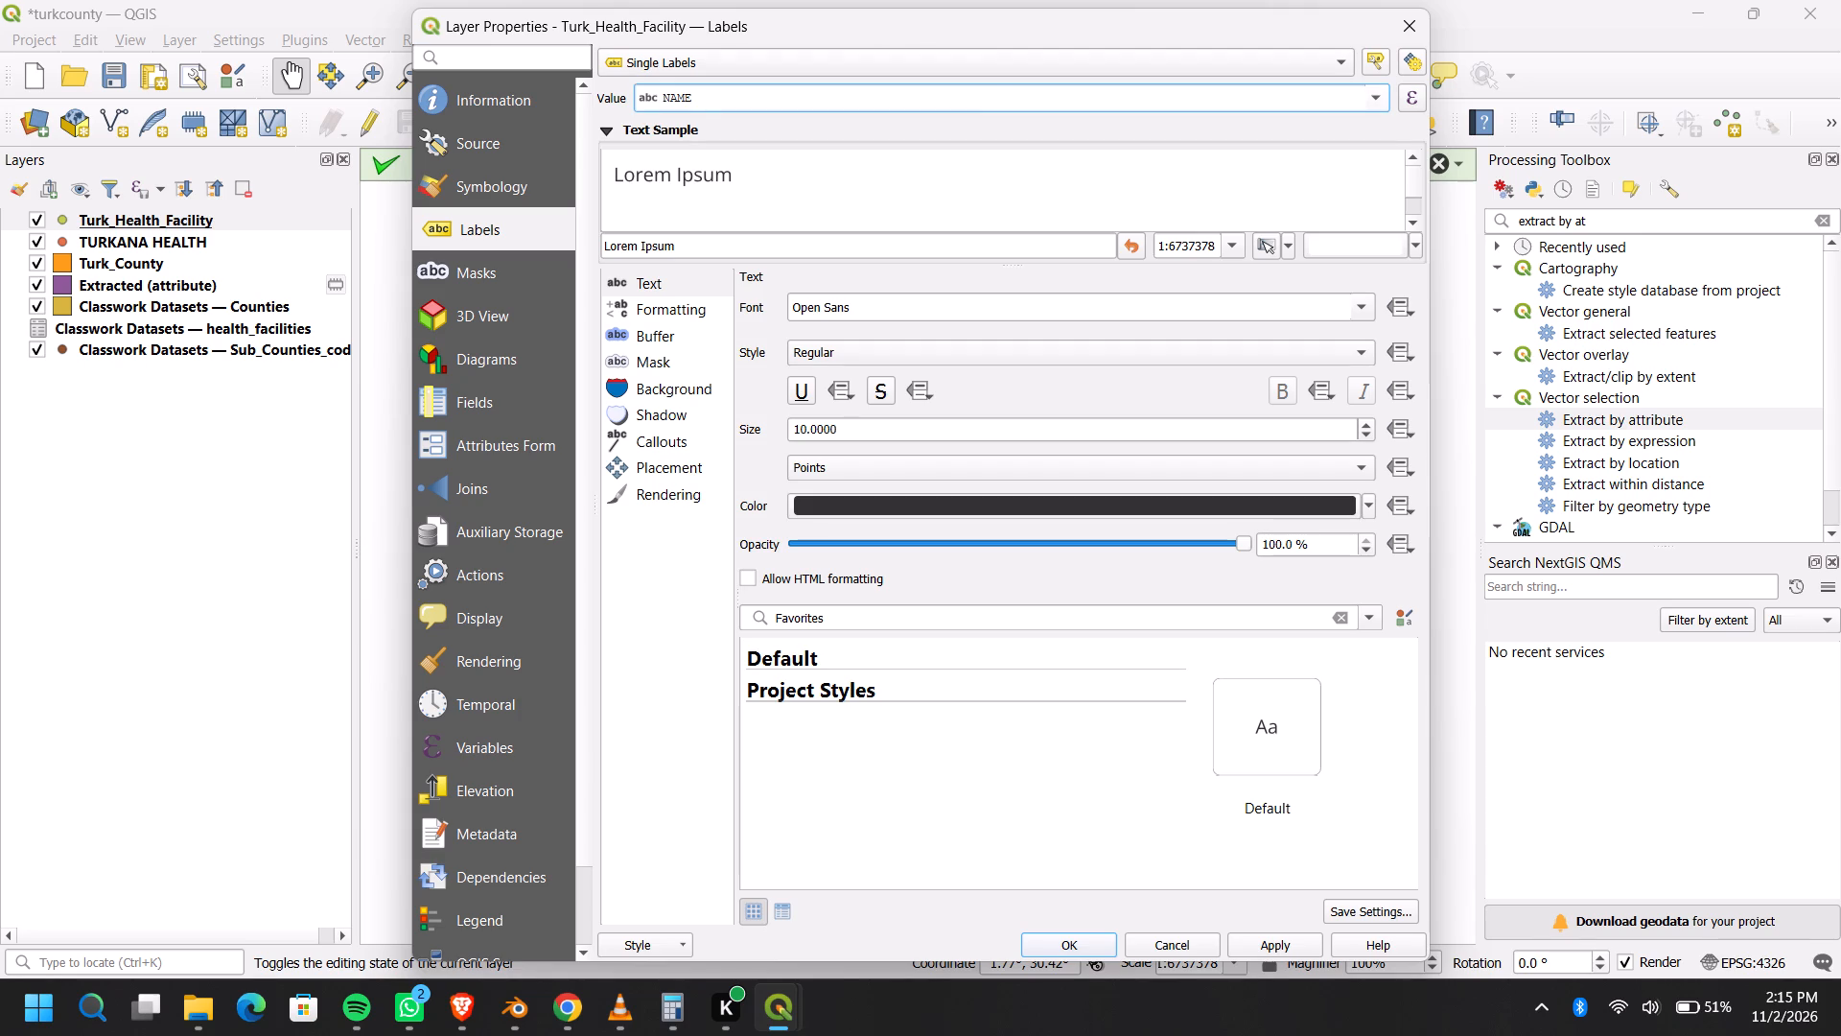
click(1371, 102)
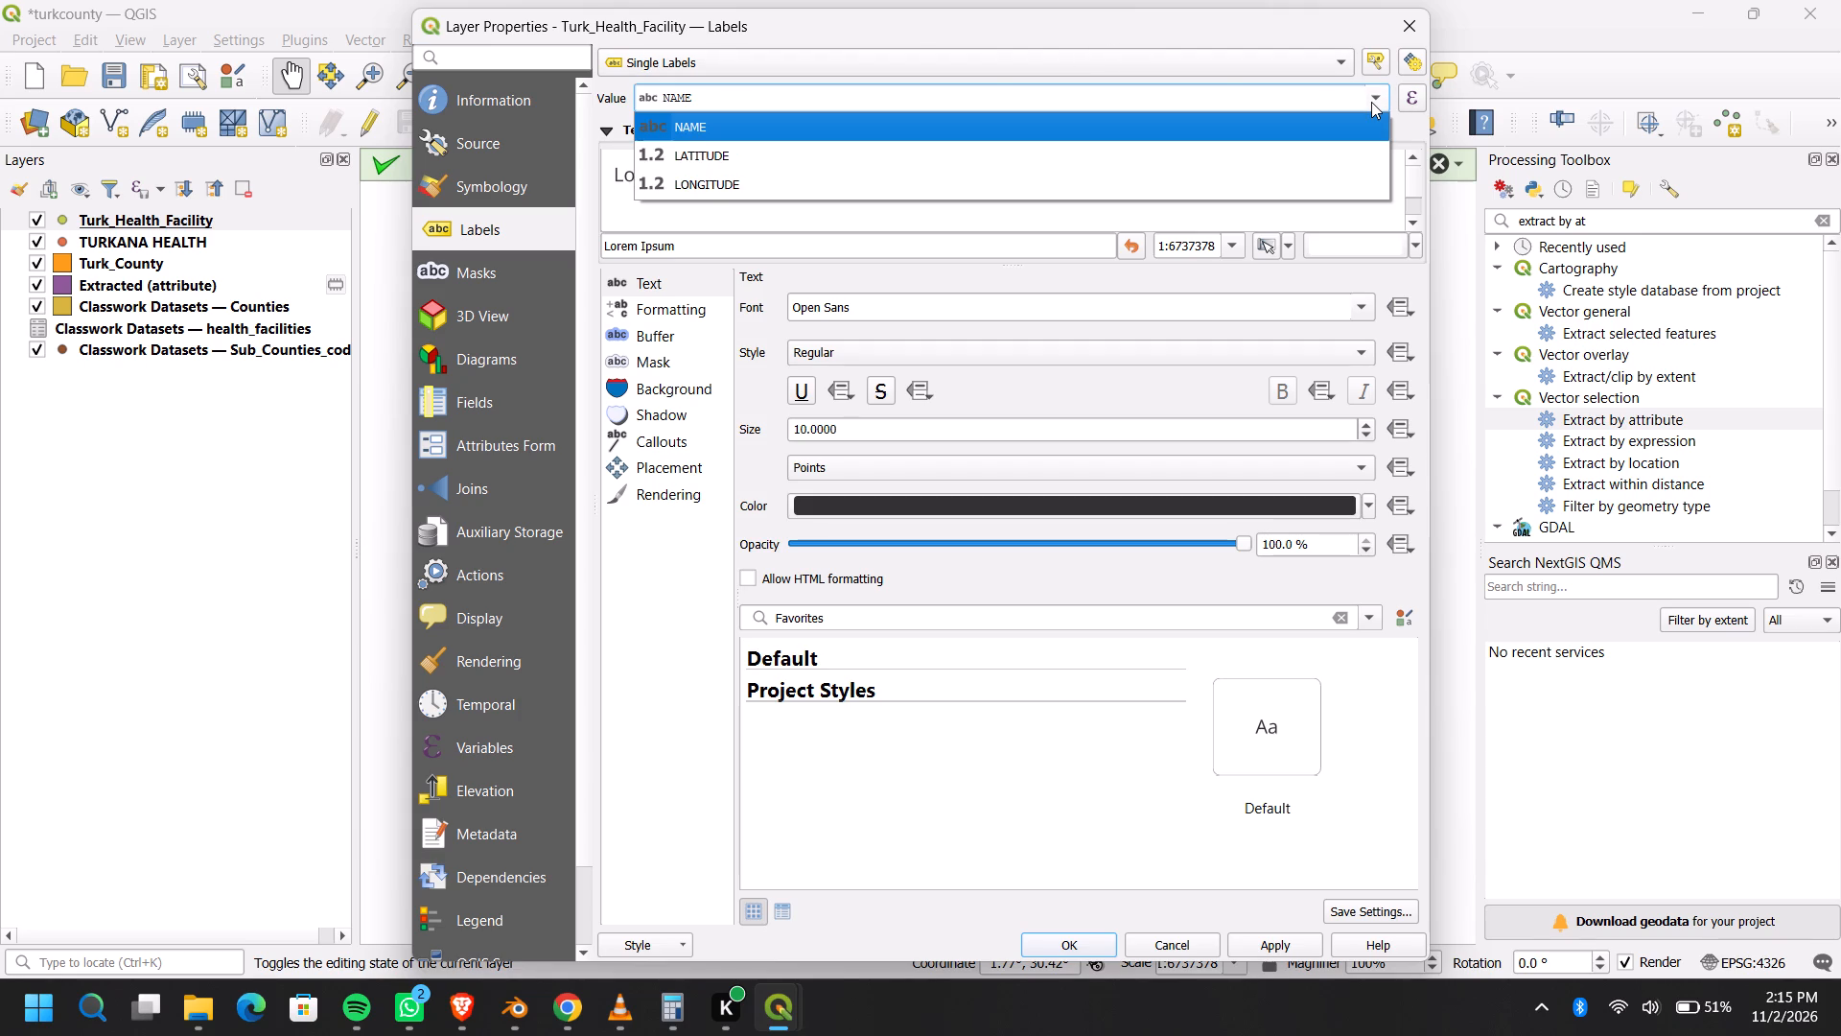
click(1371, 102)
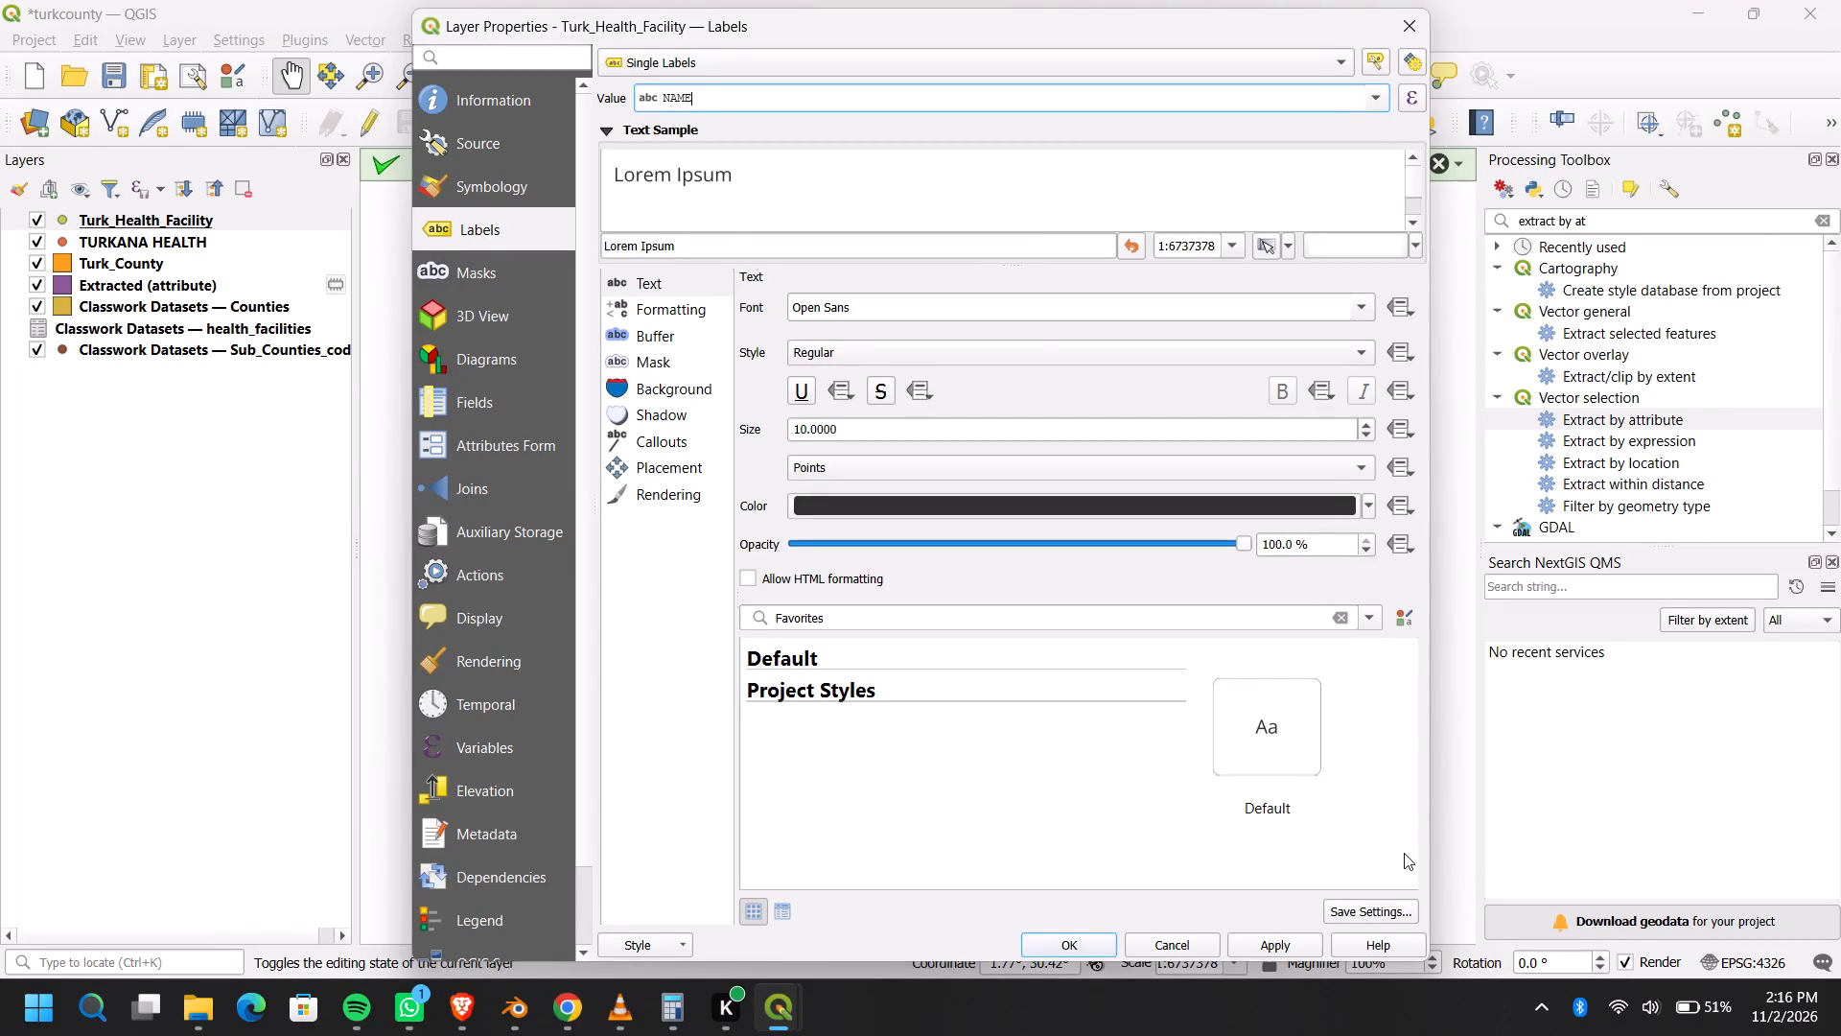
click(1279, 943)
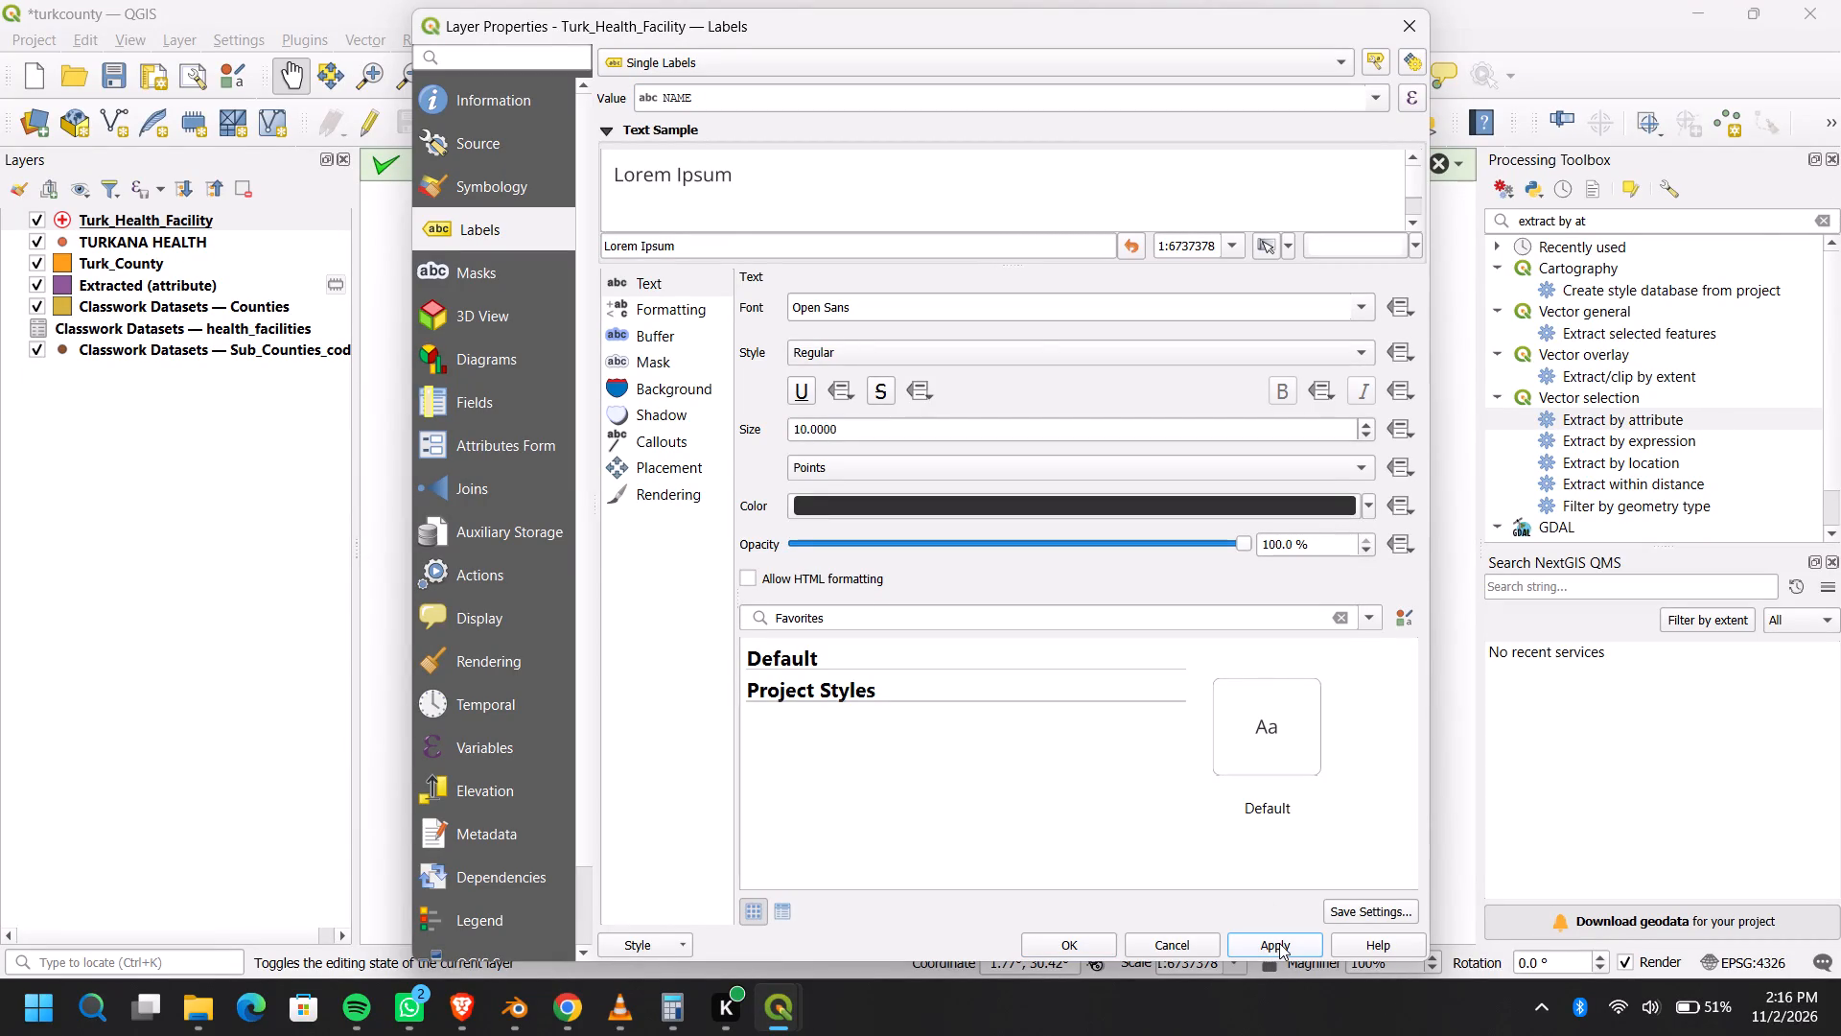
Accept the Turk_Health_Facility layer properties and save the turkcounty project.
click(1077, 941)
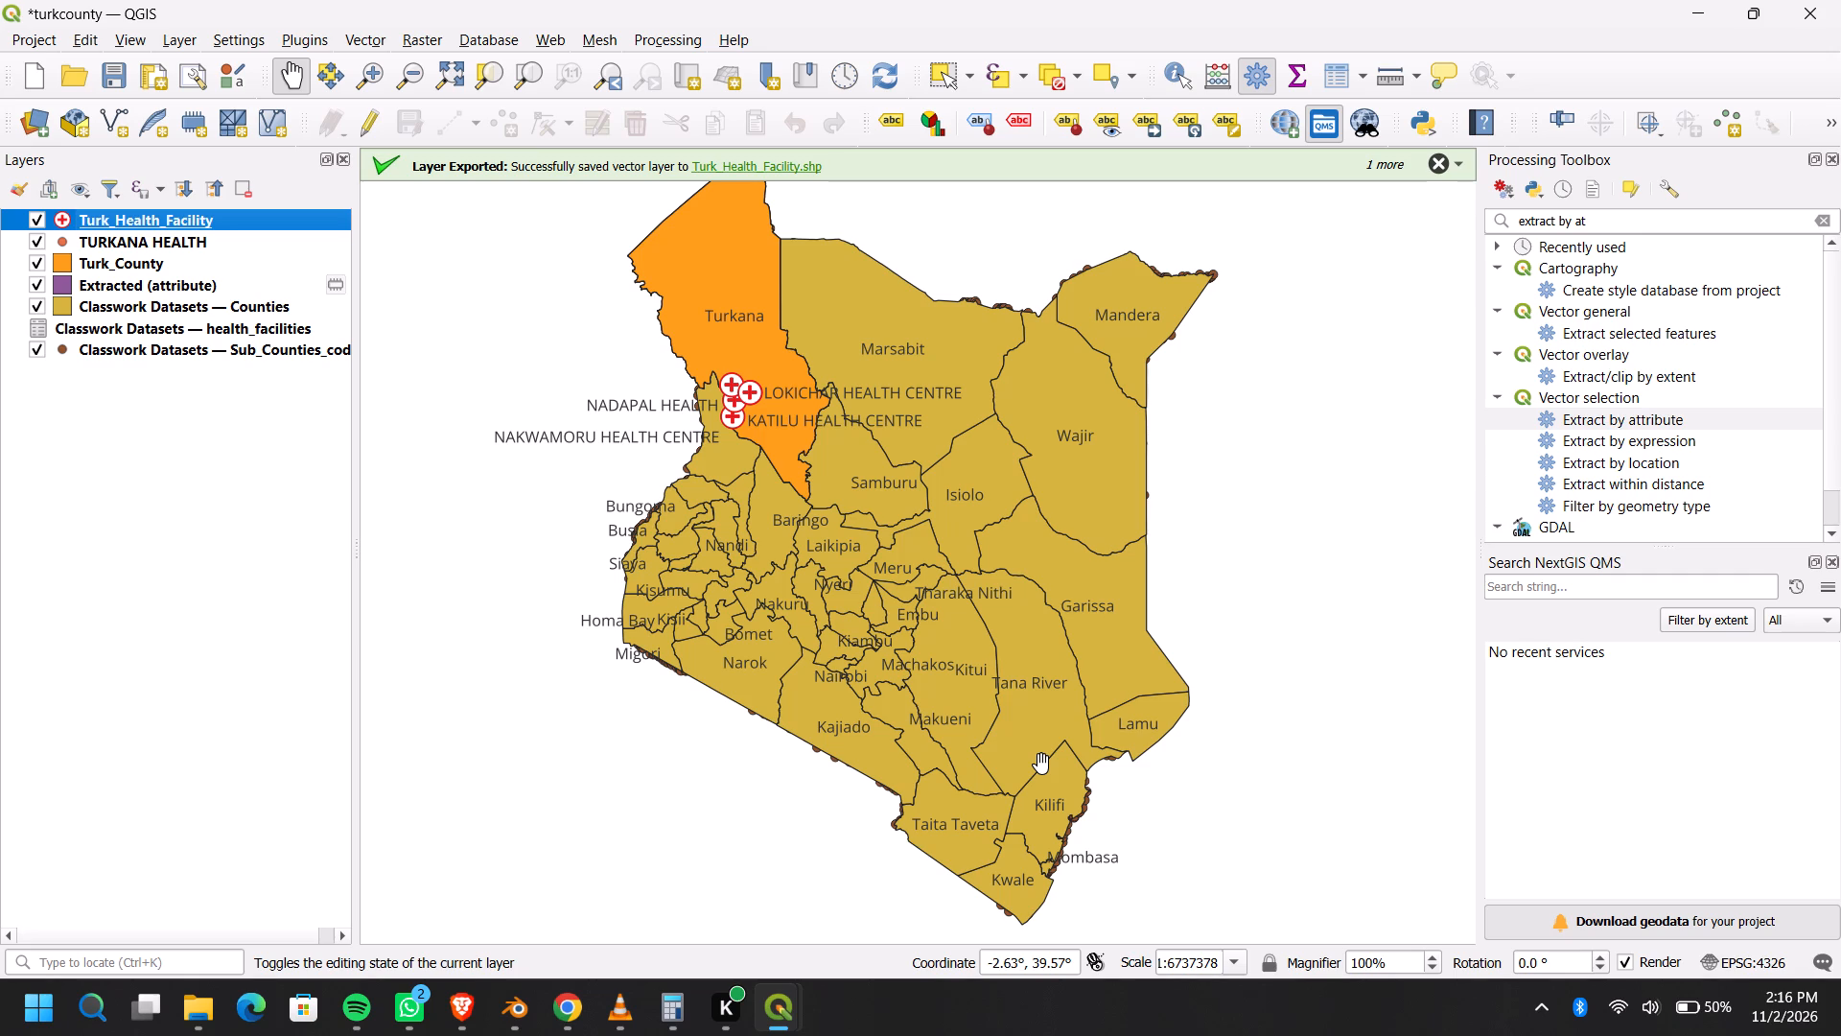
key(ctrl+s)
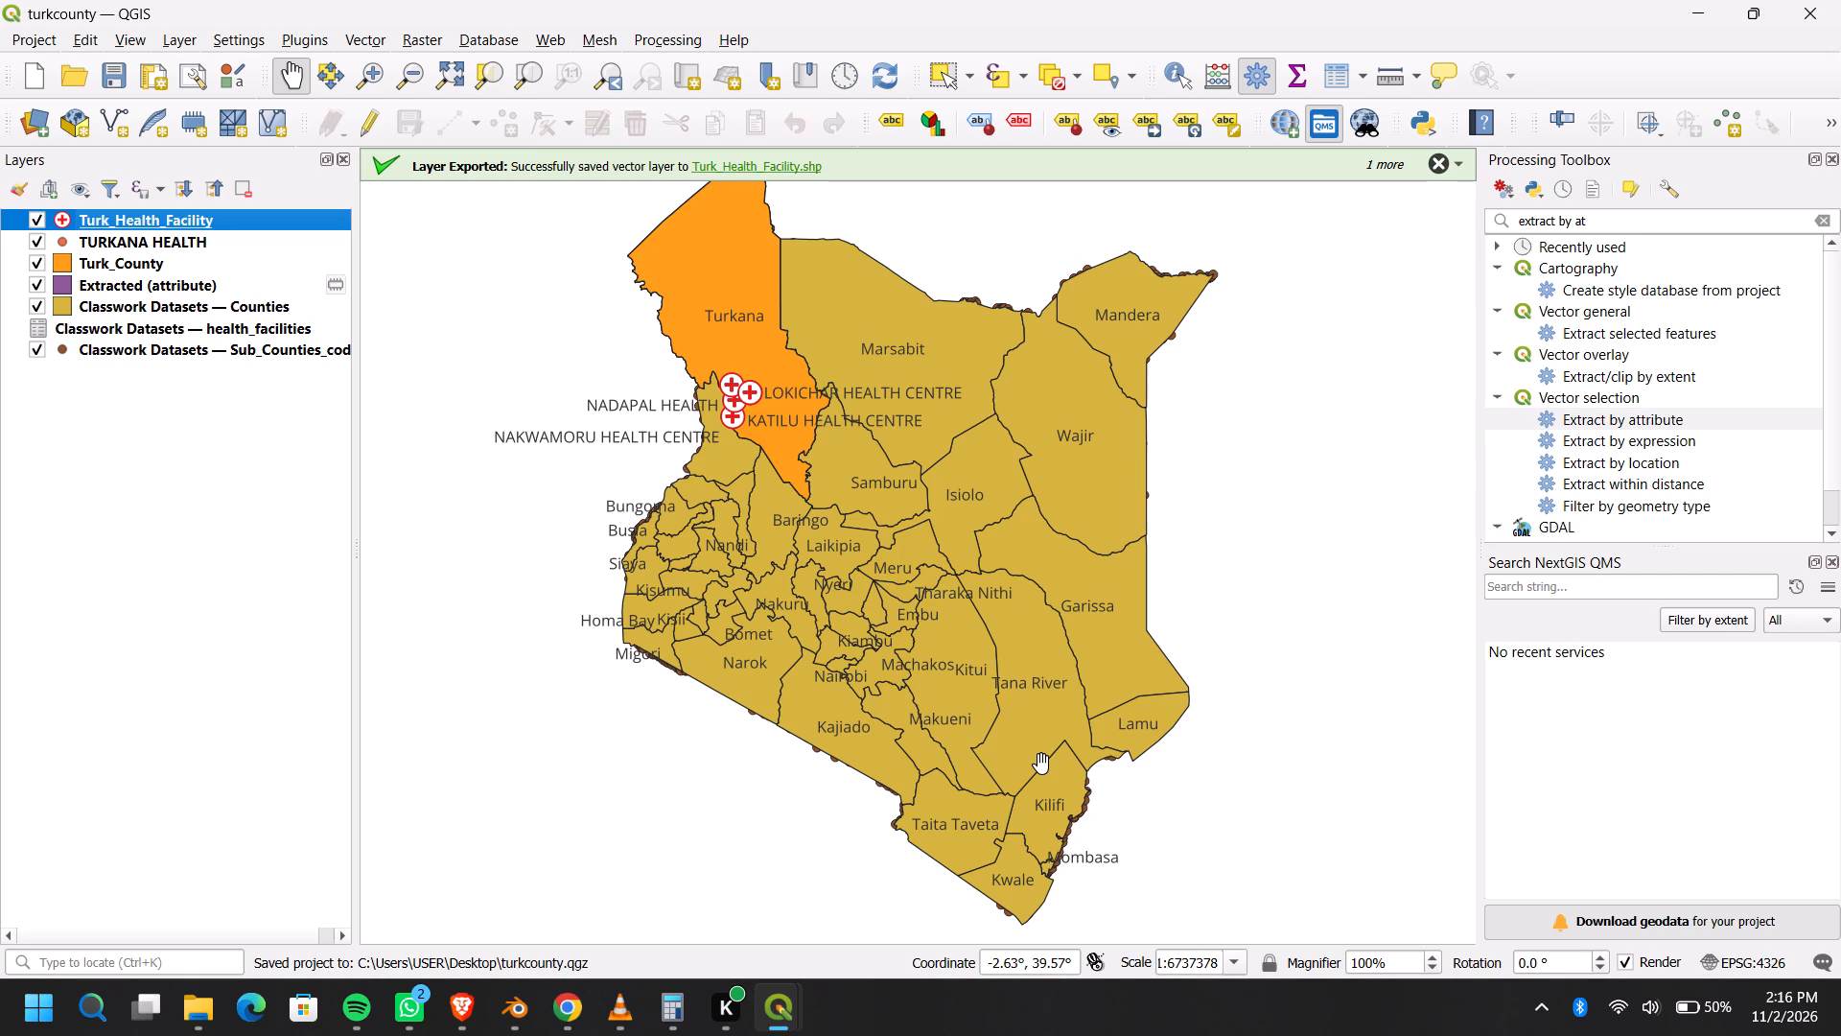
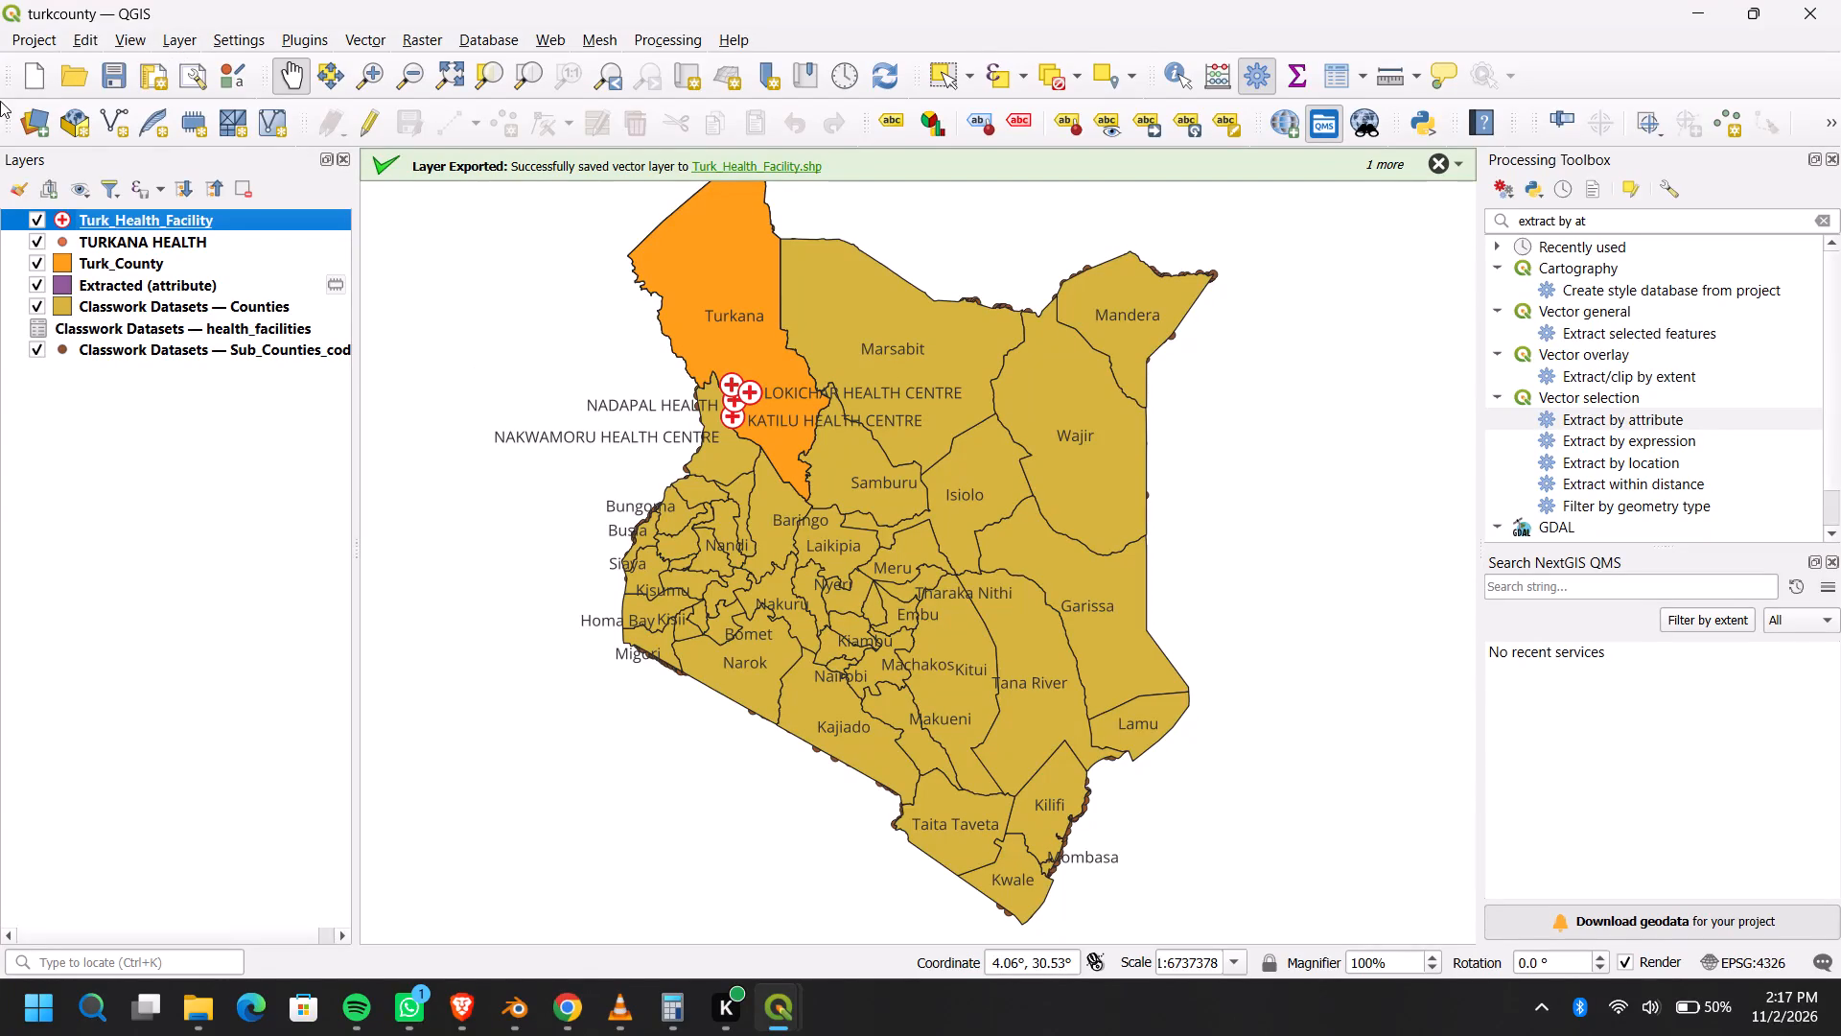
Save the turkcounty project.
click(43, 31)
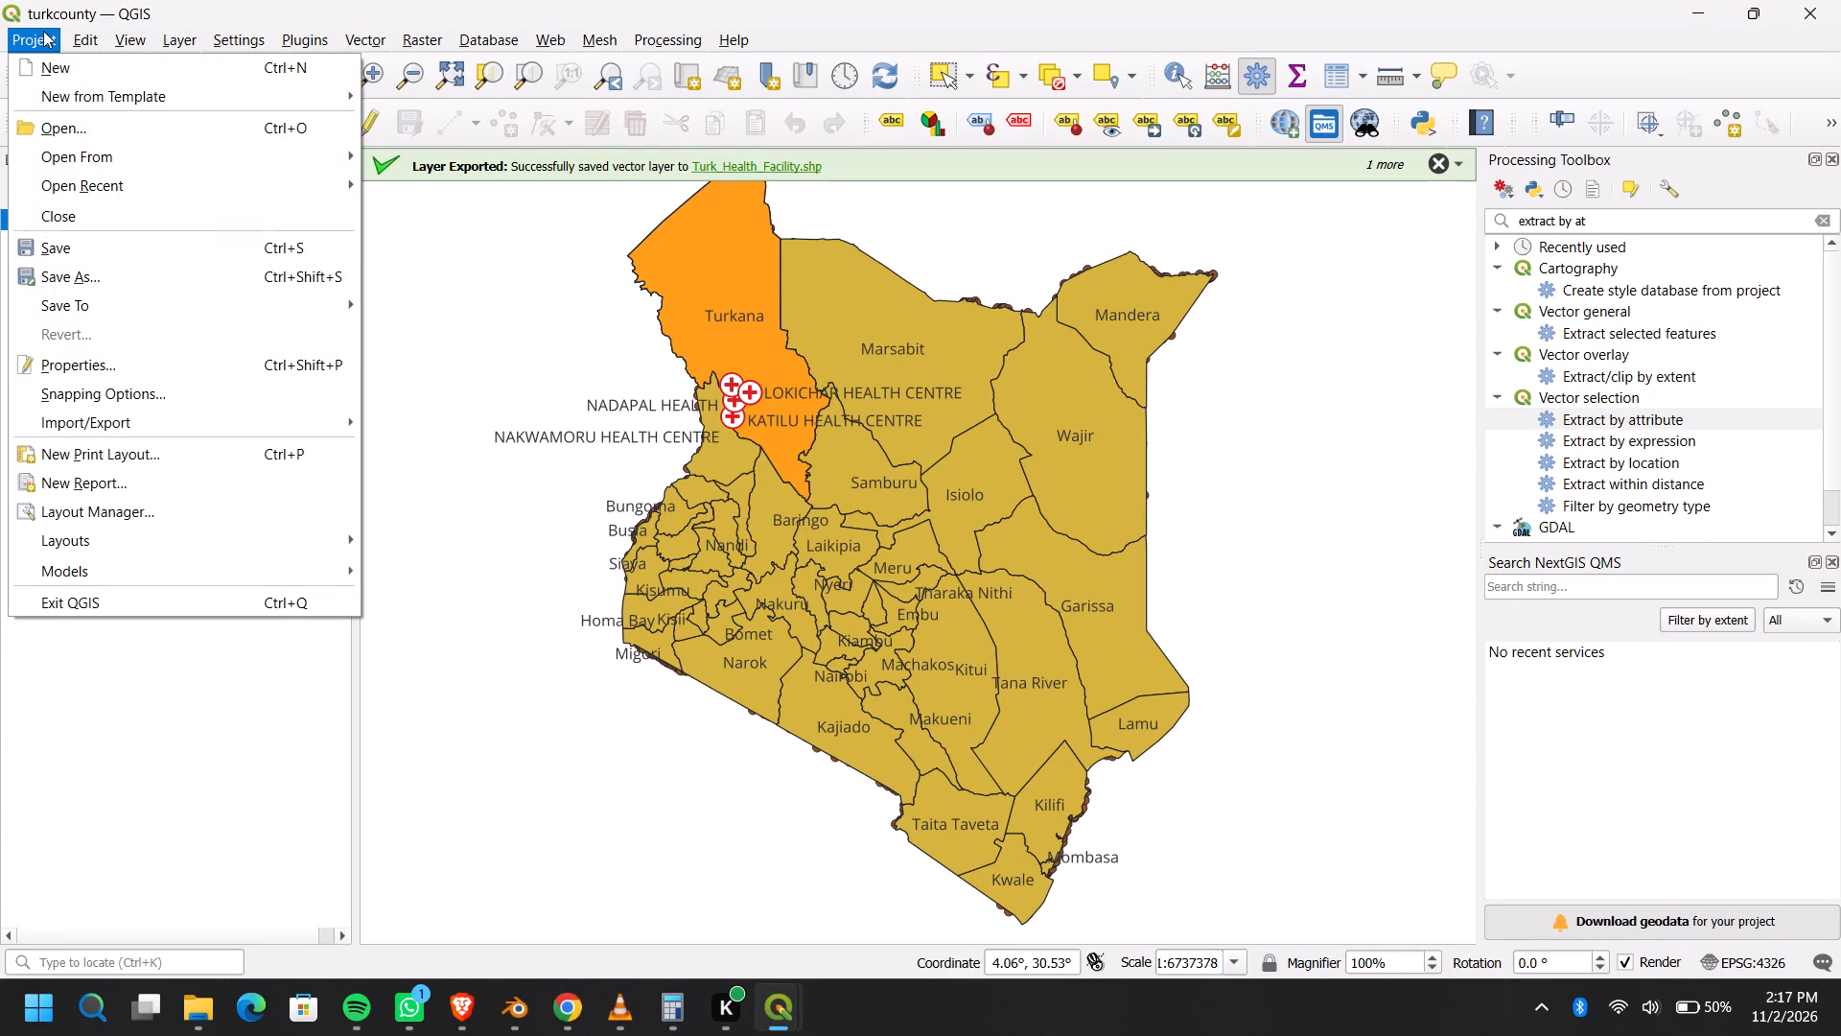
click(109, 254)
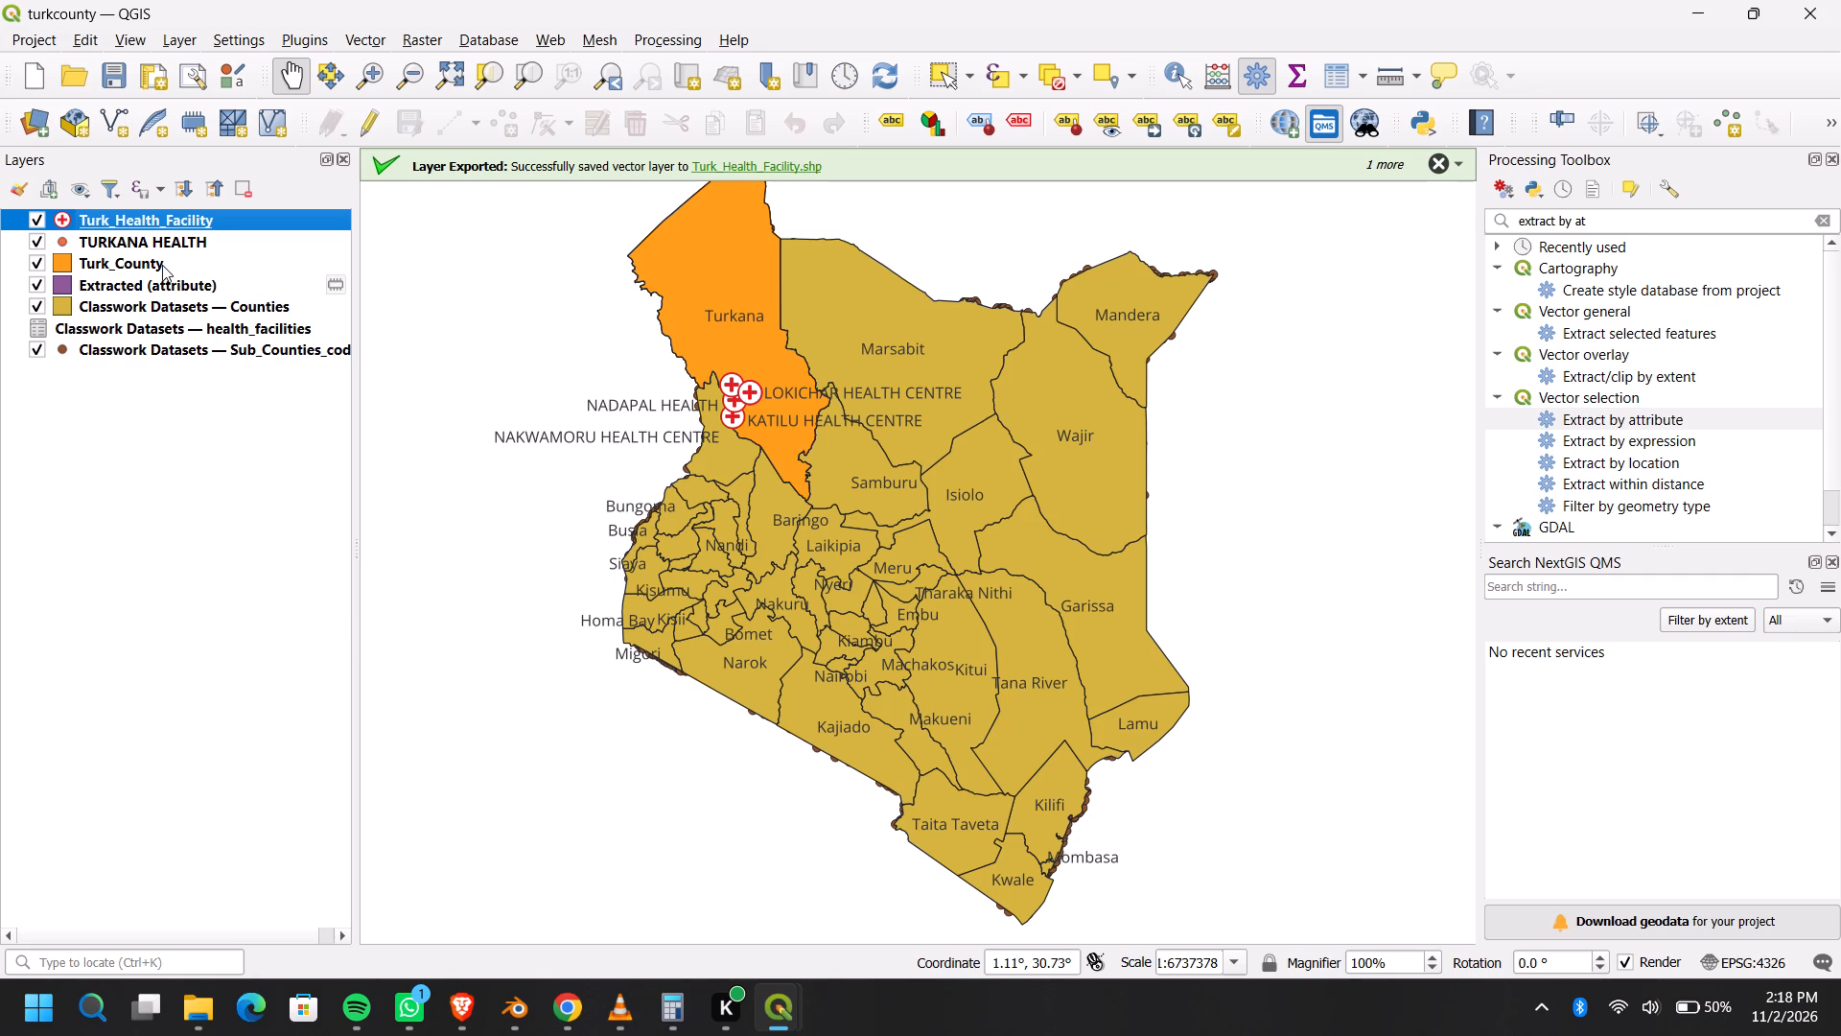
Start a new shapefile layer and enter Turk_Major_Roads as its file name.
click(165, 35)
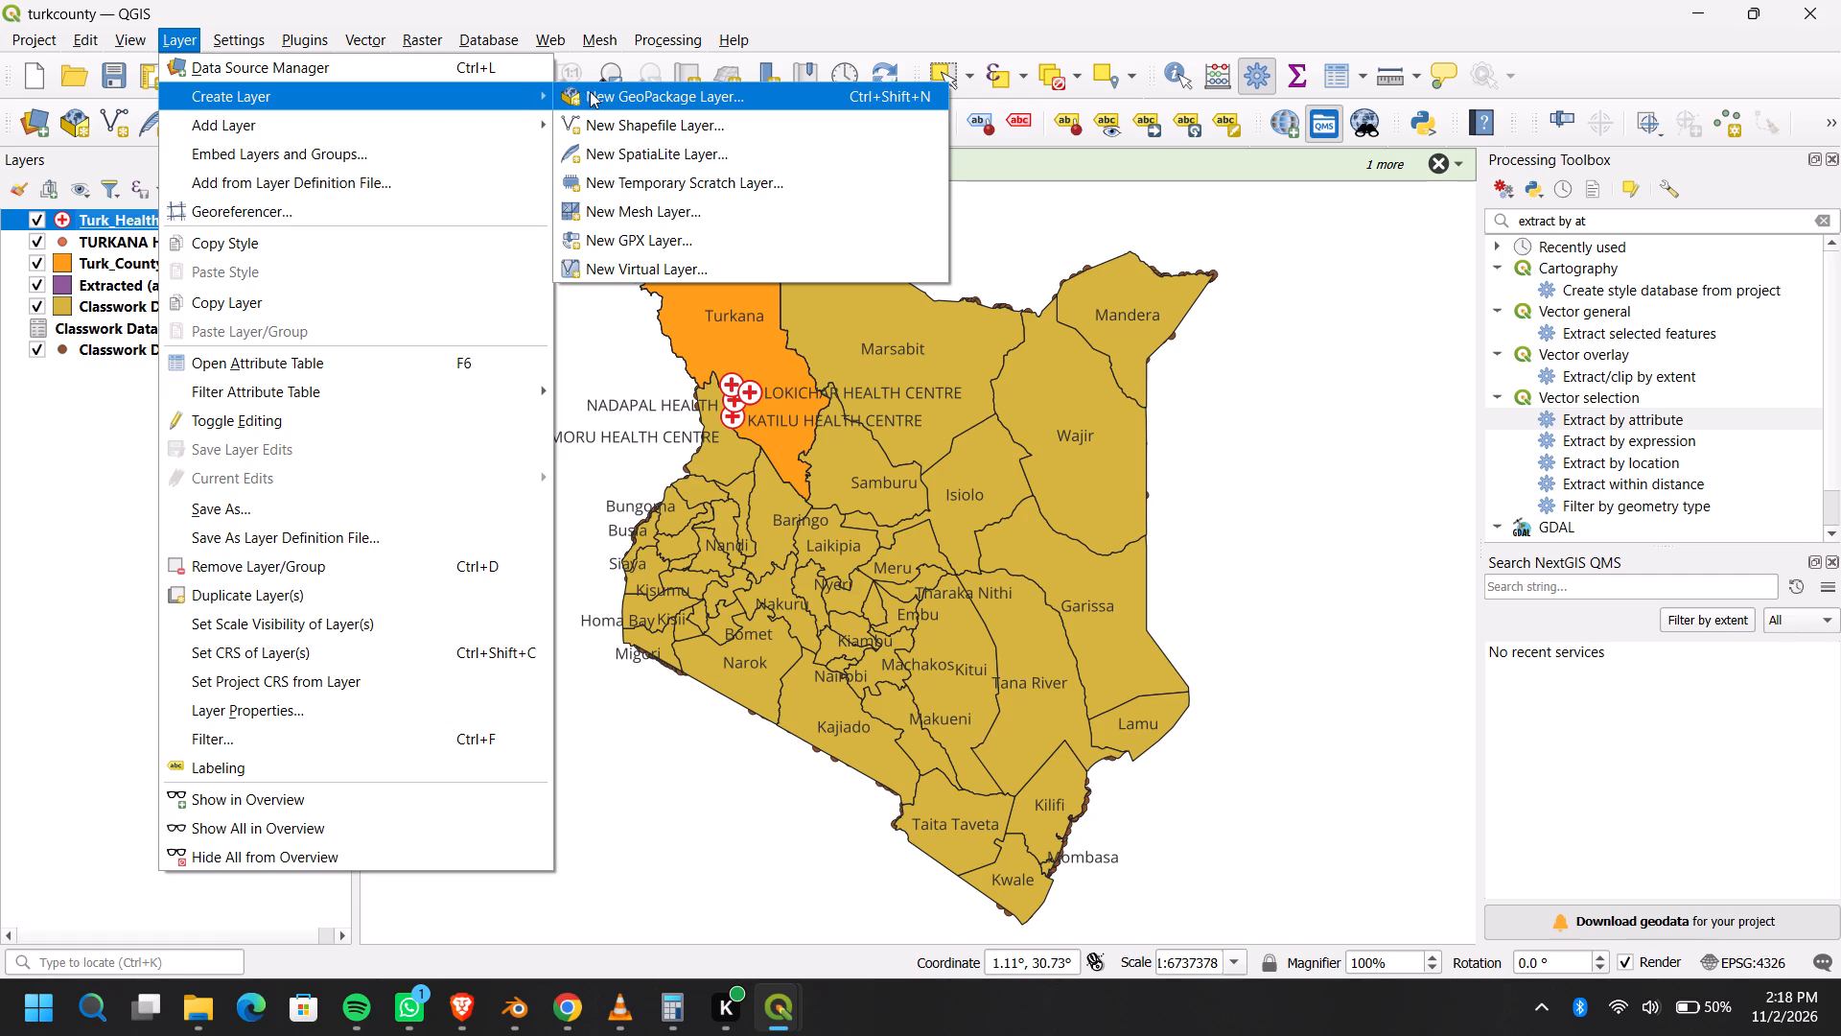
click(612, 121)
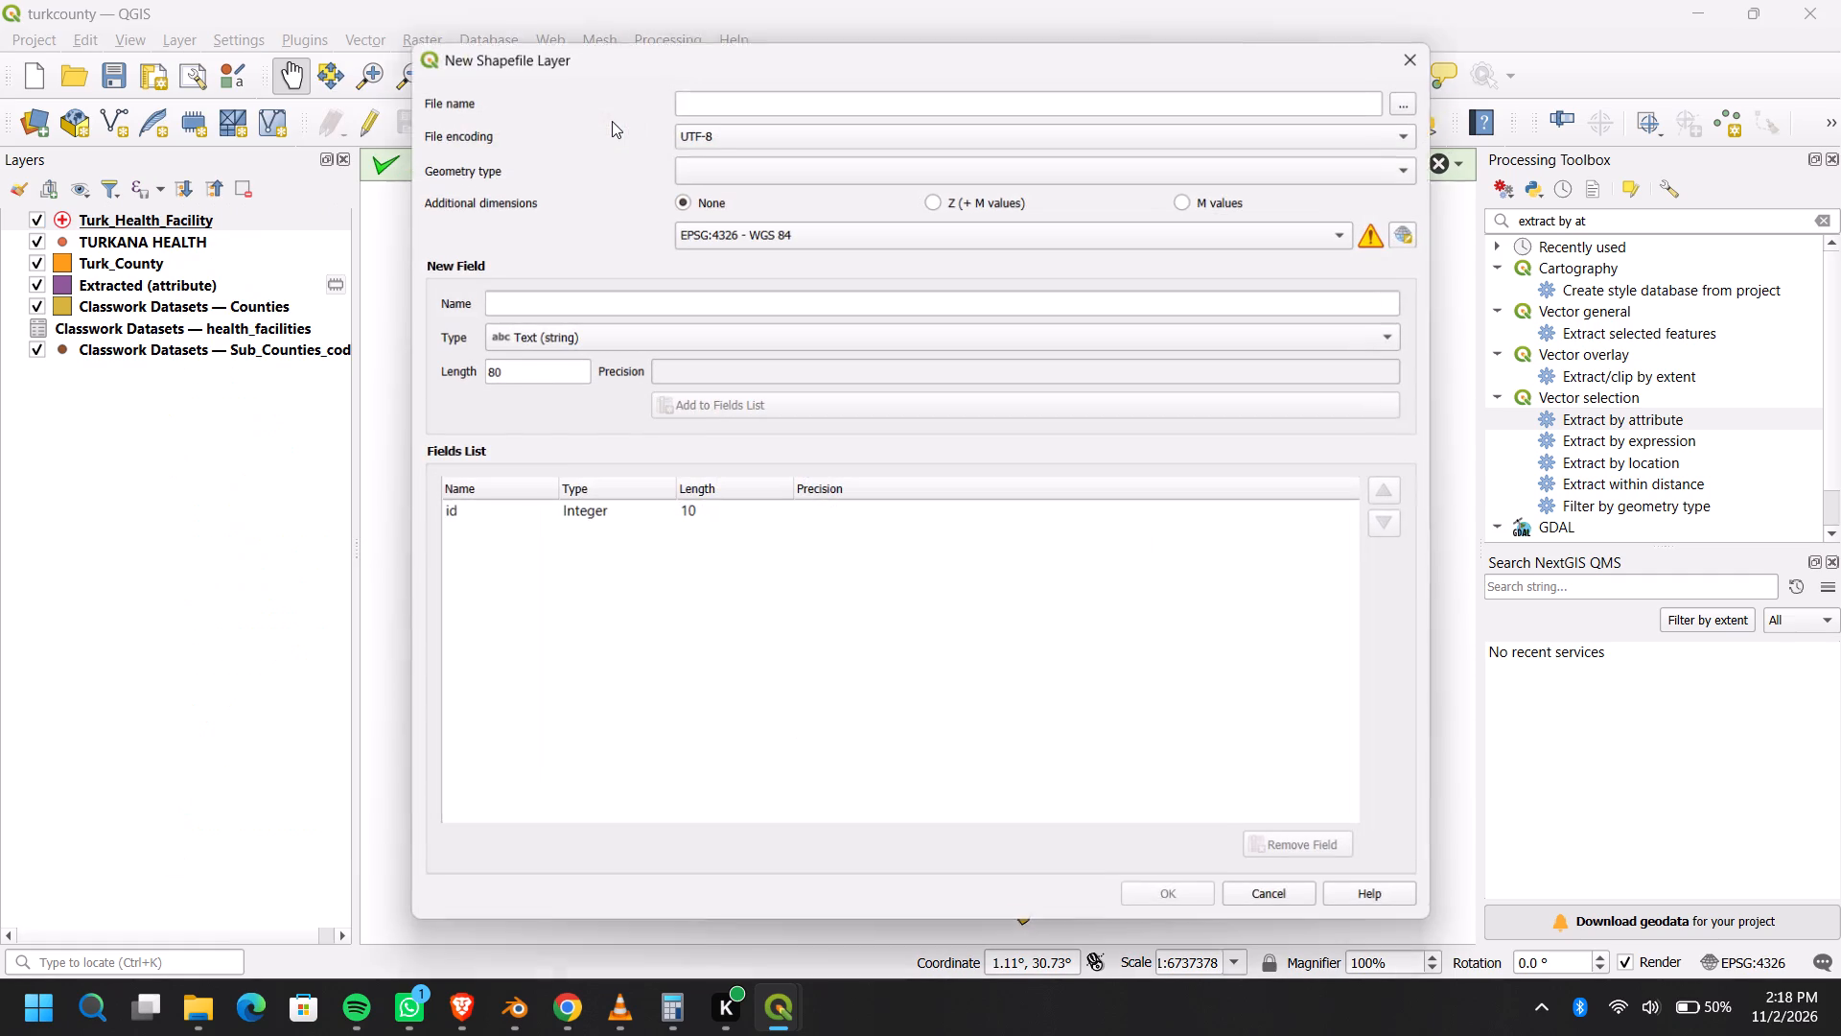
click(722, 91)
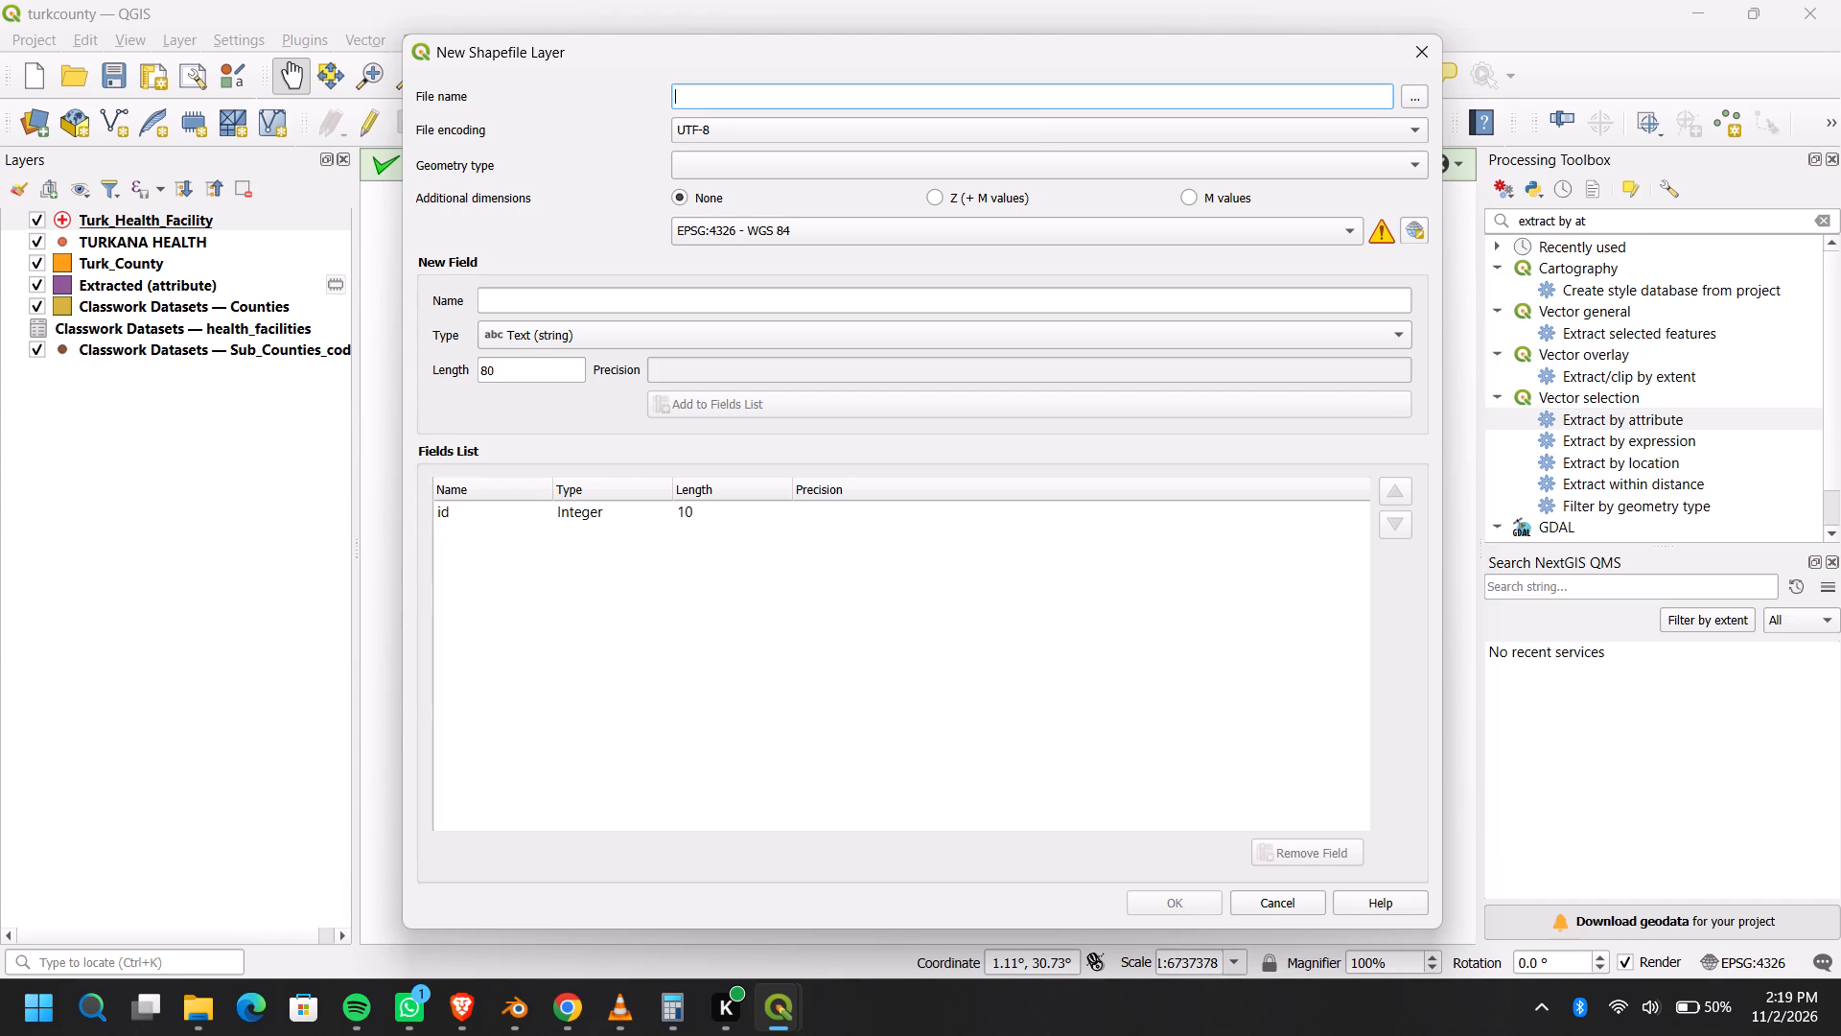
key(t)
text(urk)
key(shift+underscore)
text(ajor)
key(space)
key(BackSpace)
key(shift+underscore)
key(r)
text(oas)
key(BackSpace)
text(ds)
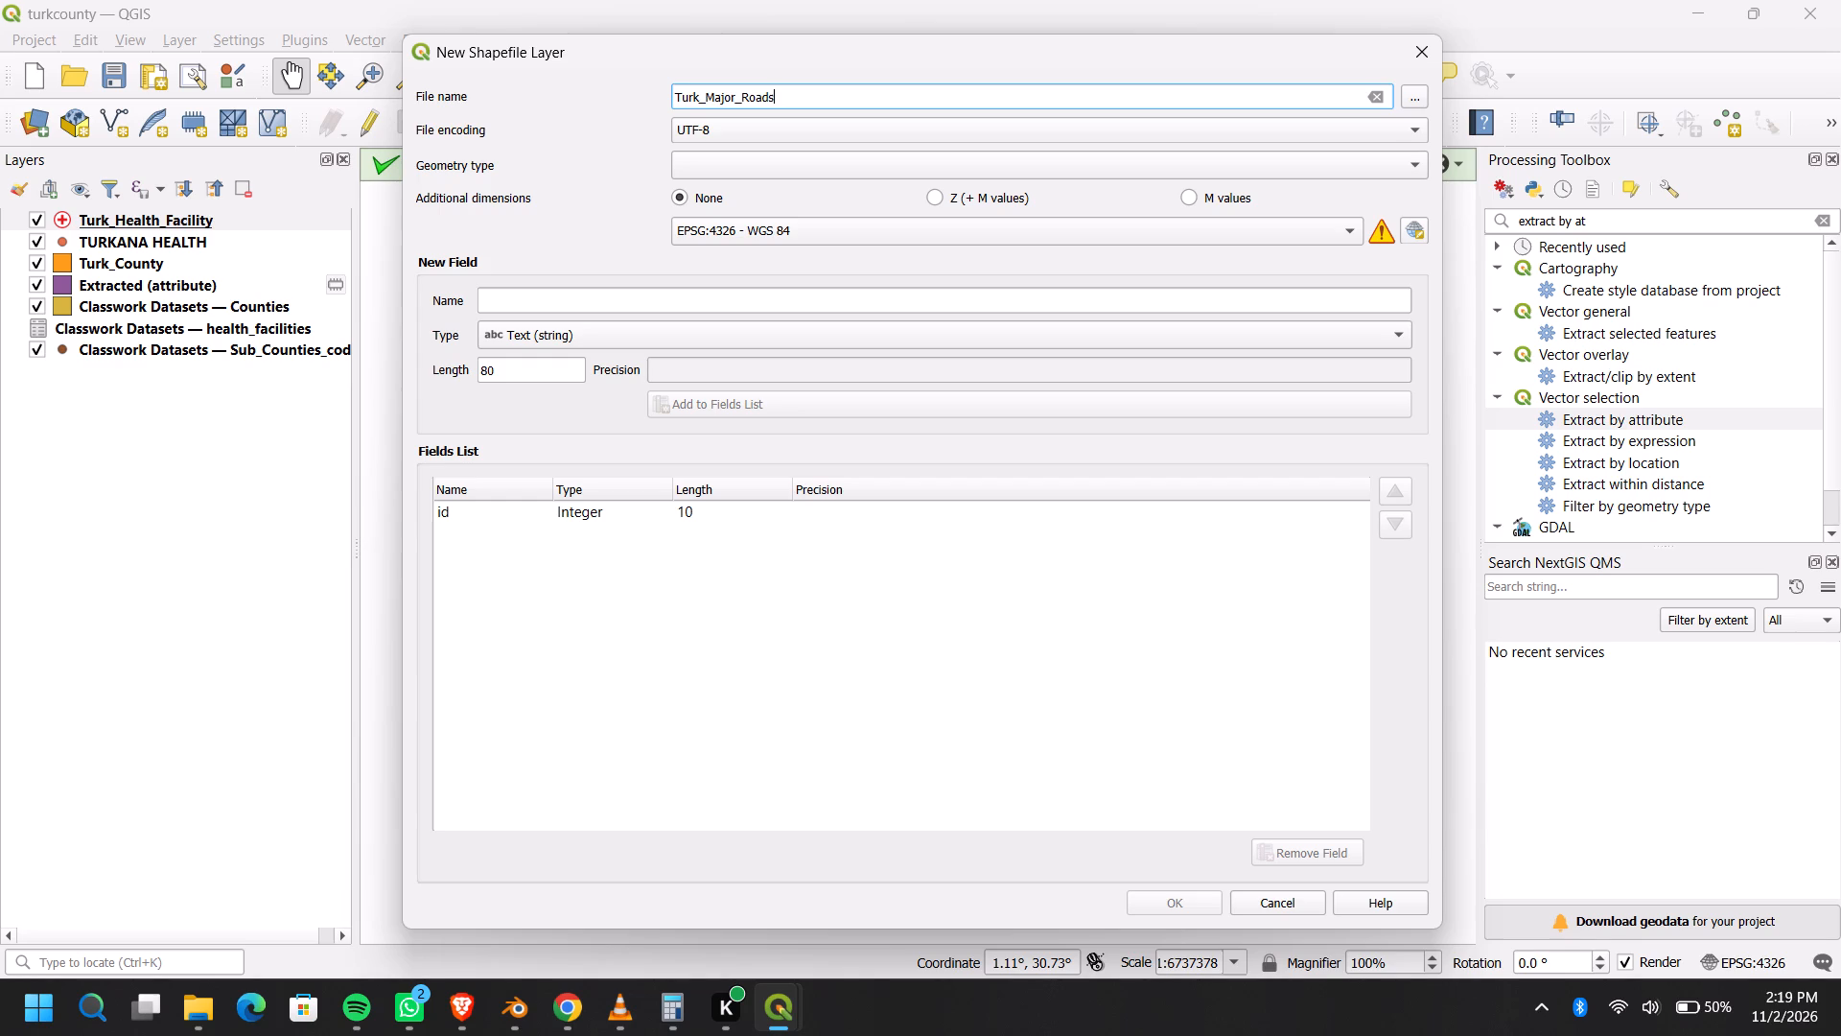
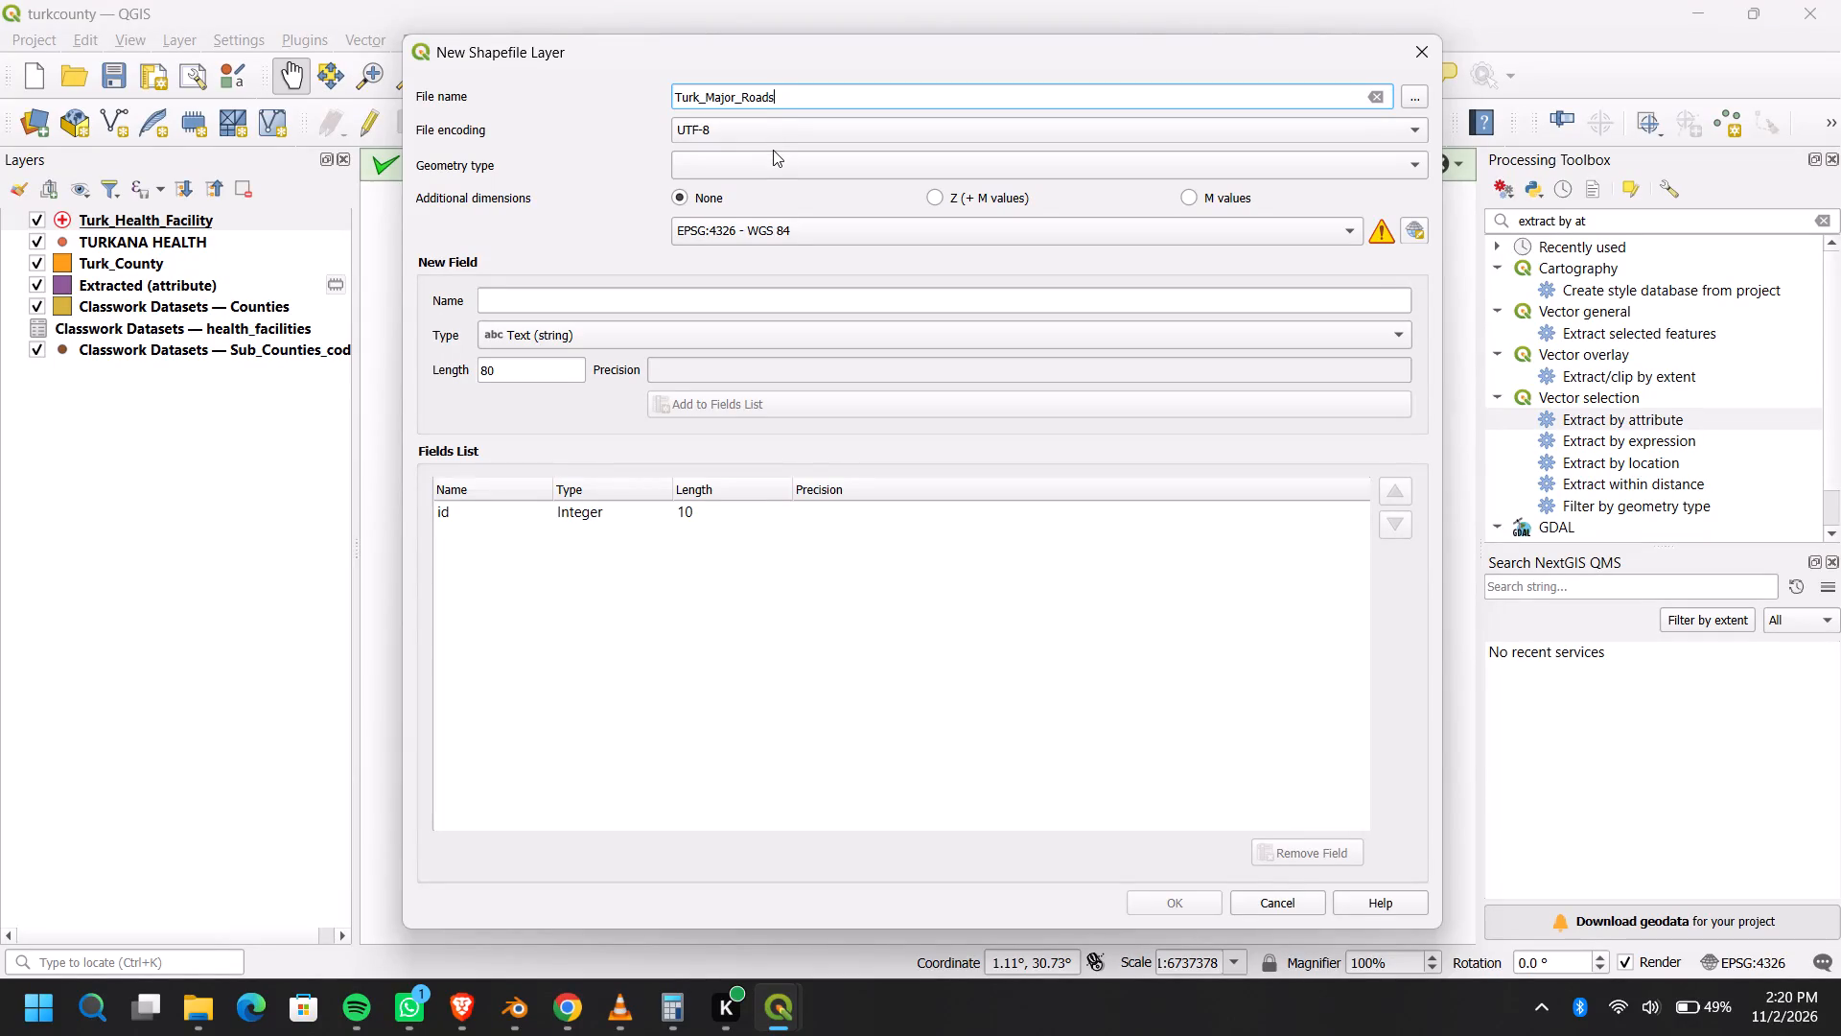
Set the geometry type of the new Turk_Major_Roads shapefile layer to LineString.
click(775, 162)
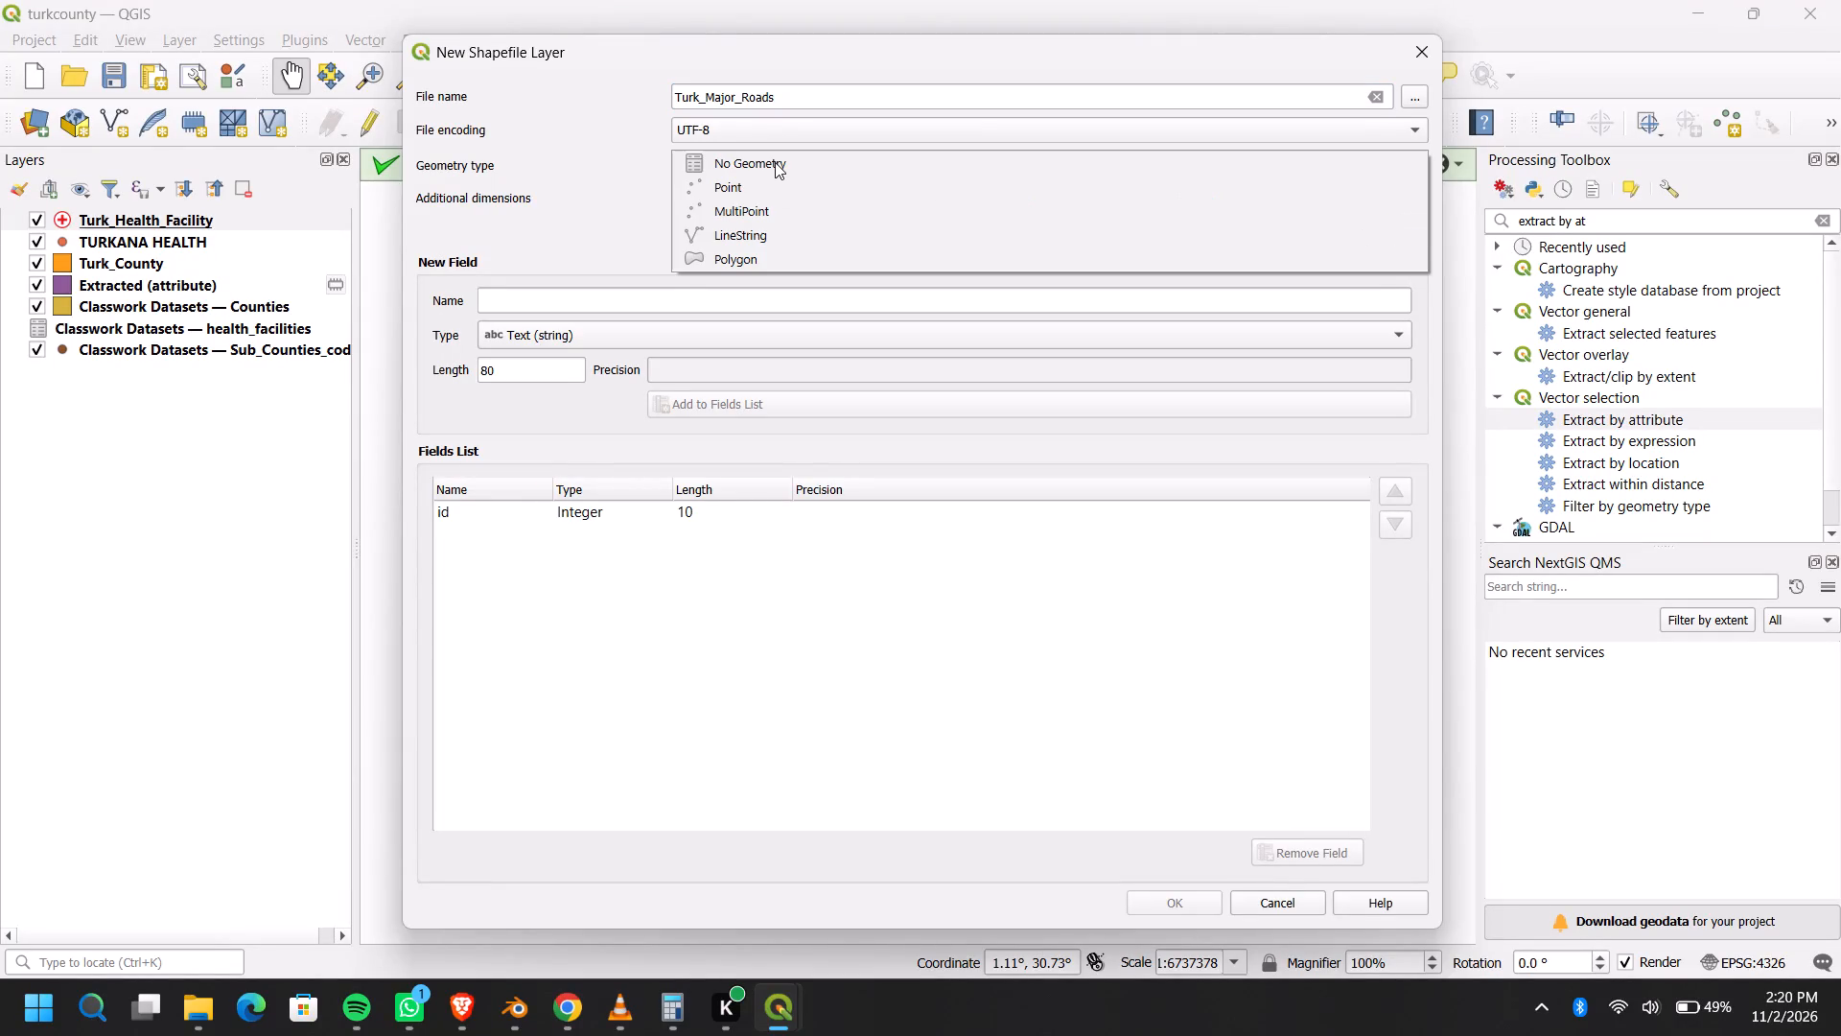
click(749, 225)
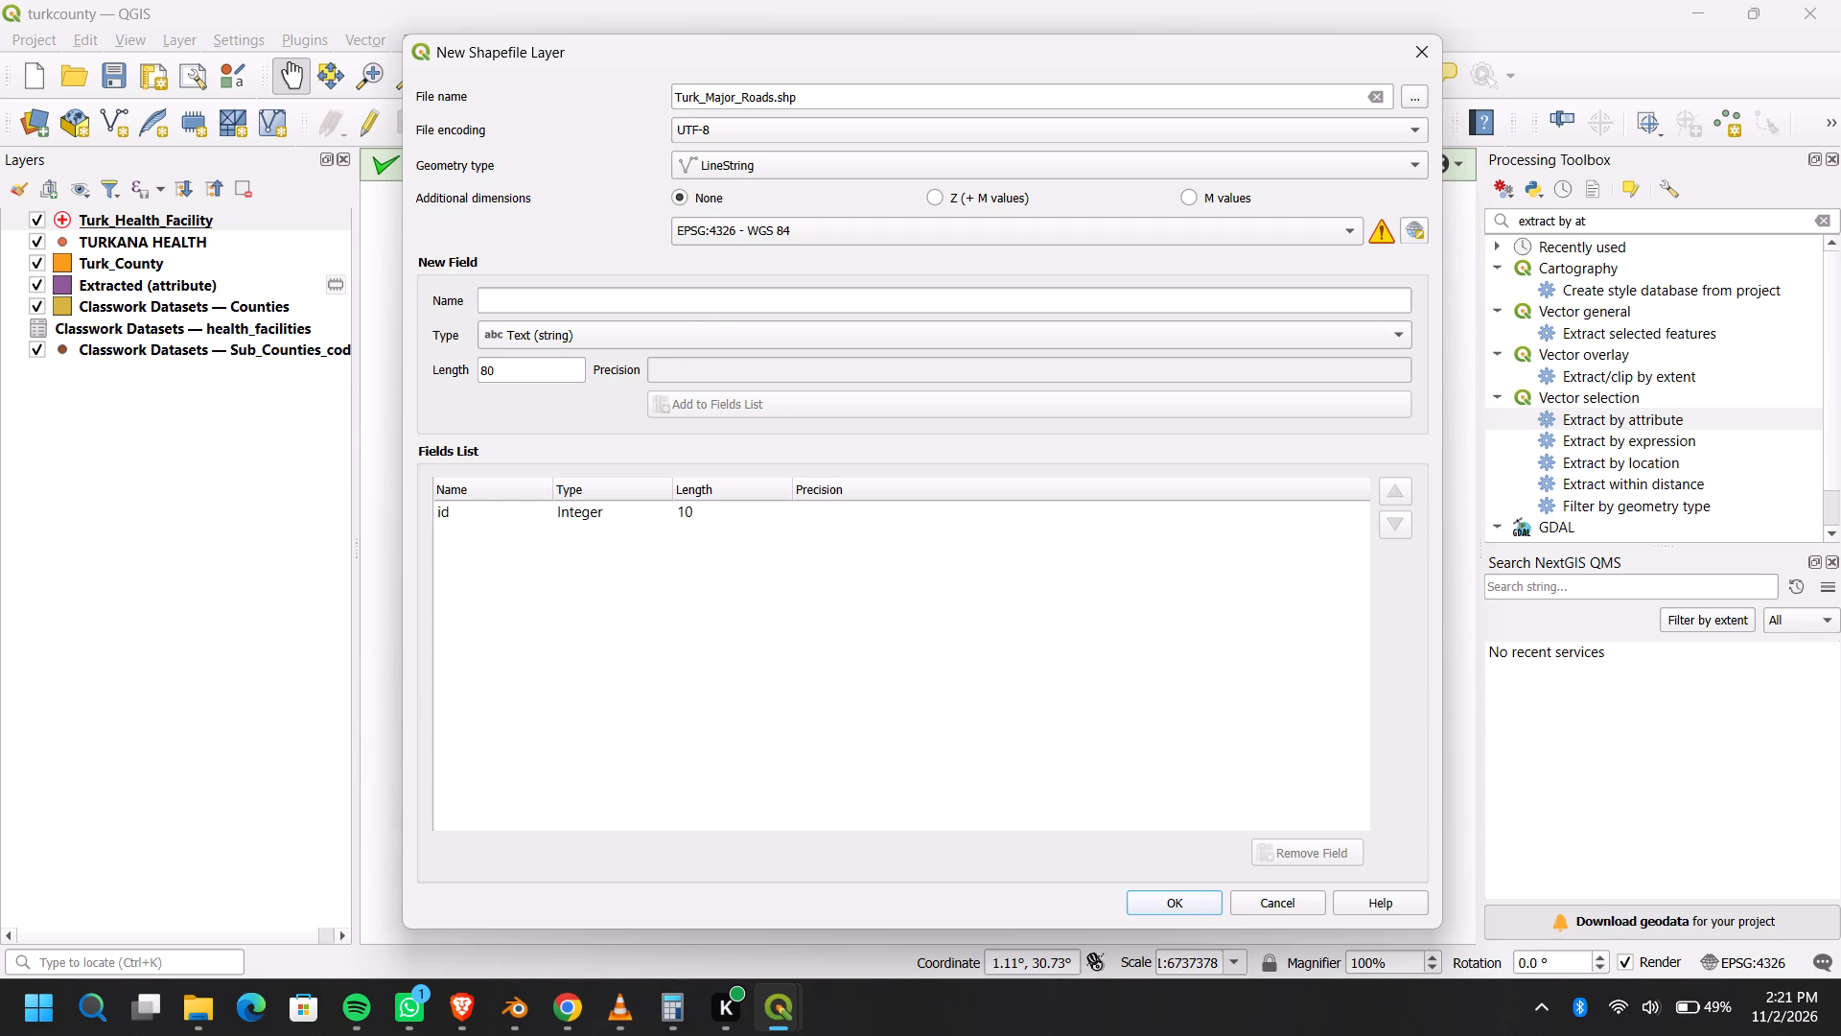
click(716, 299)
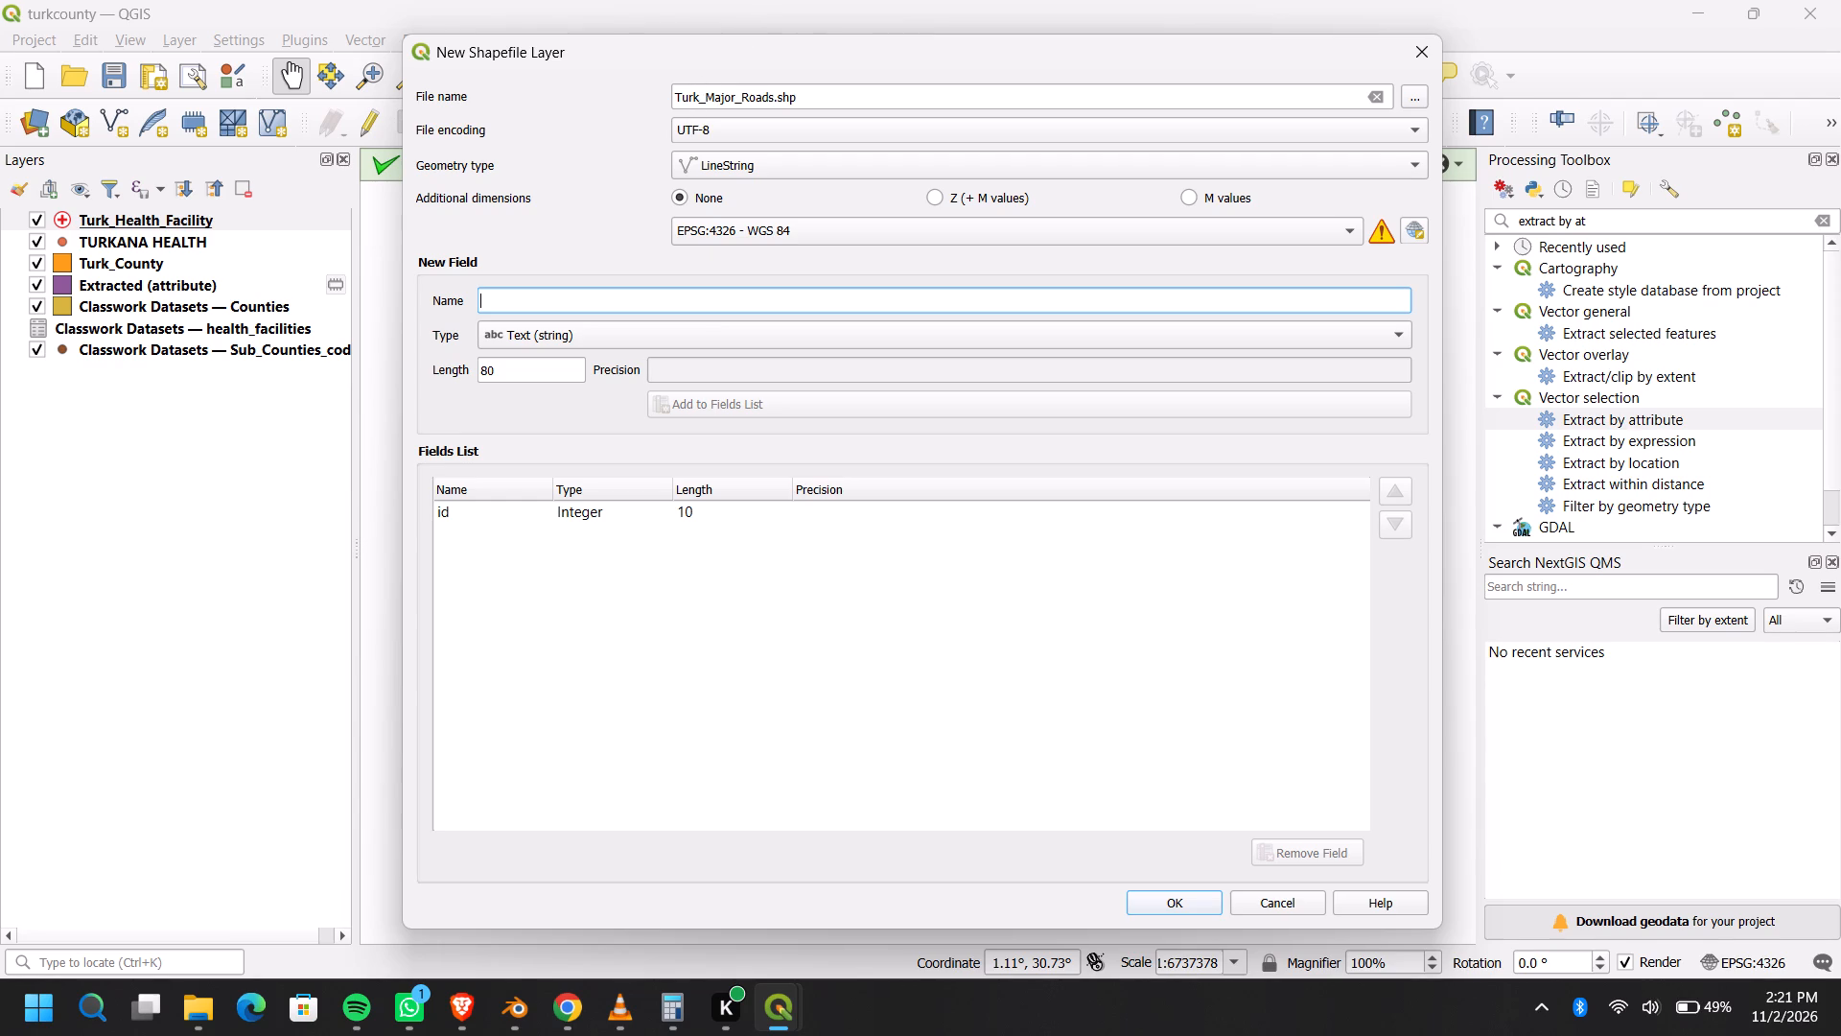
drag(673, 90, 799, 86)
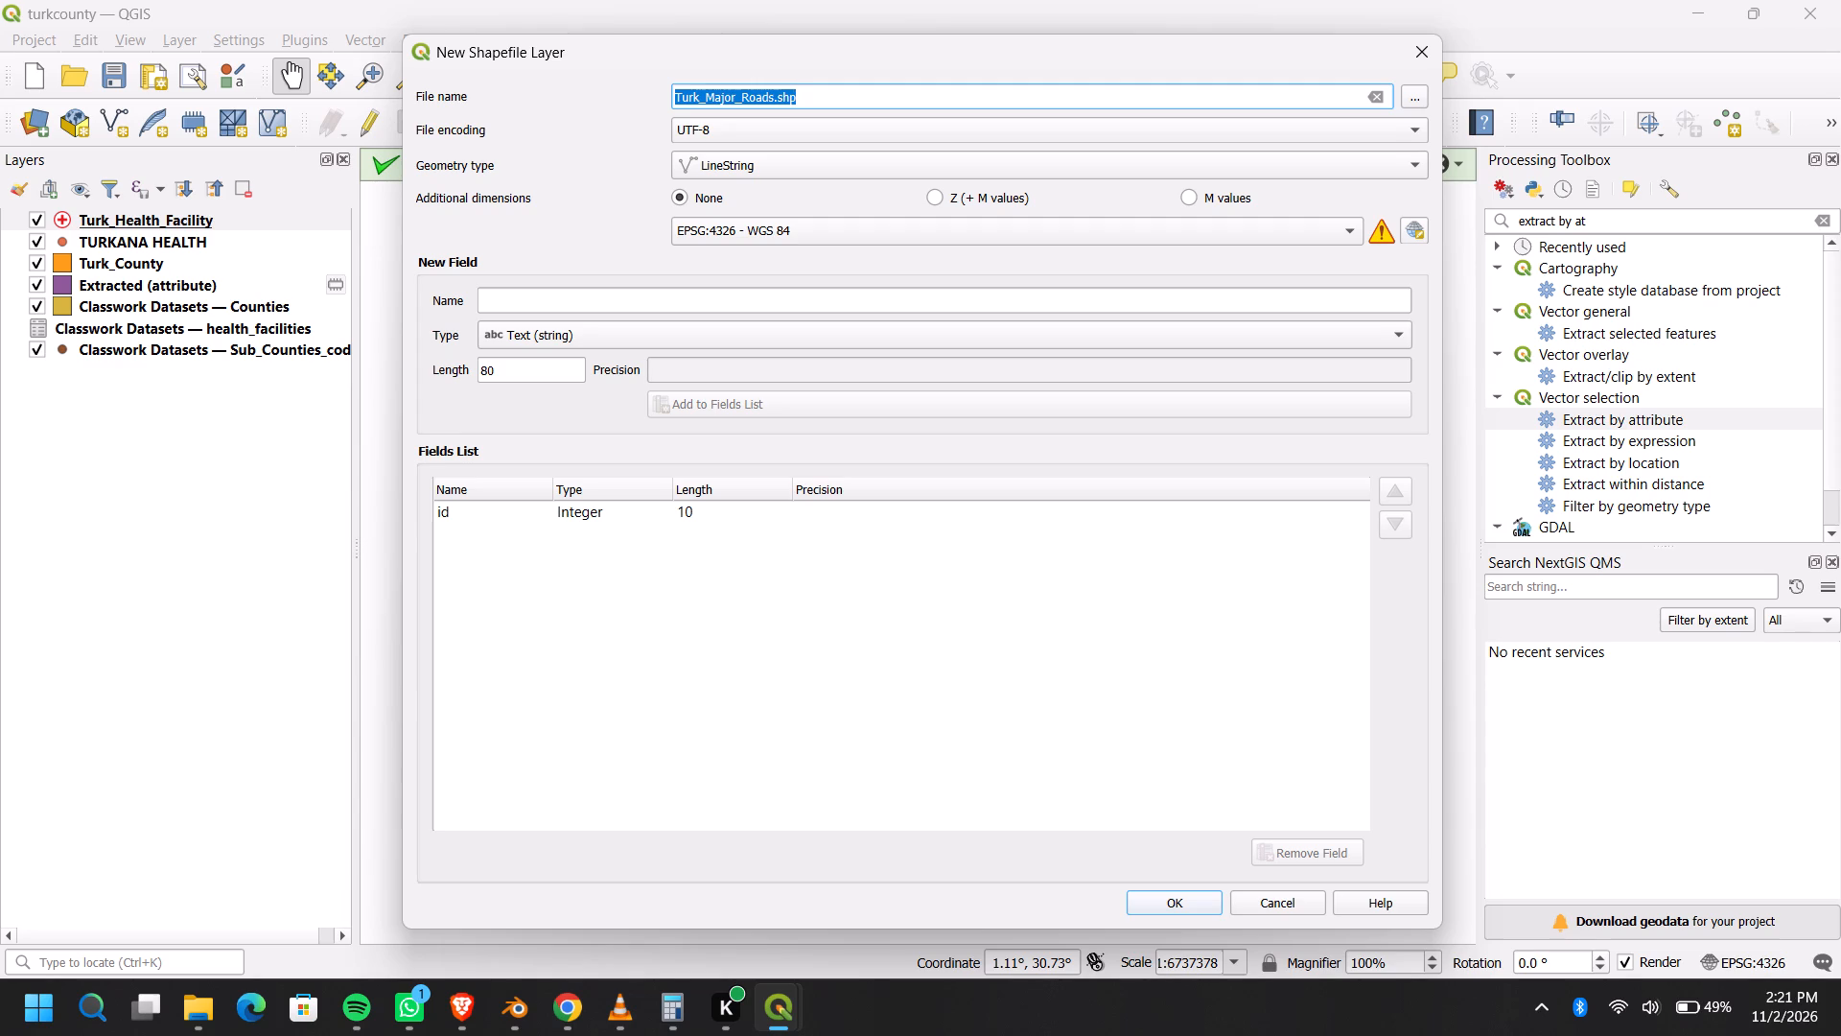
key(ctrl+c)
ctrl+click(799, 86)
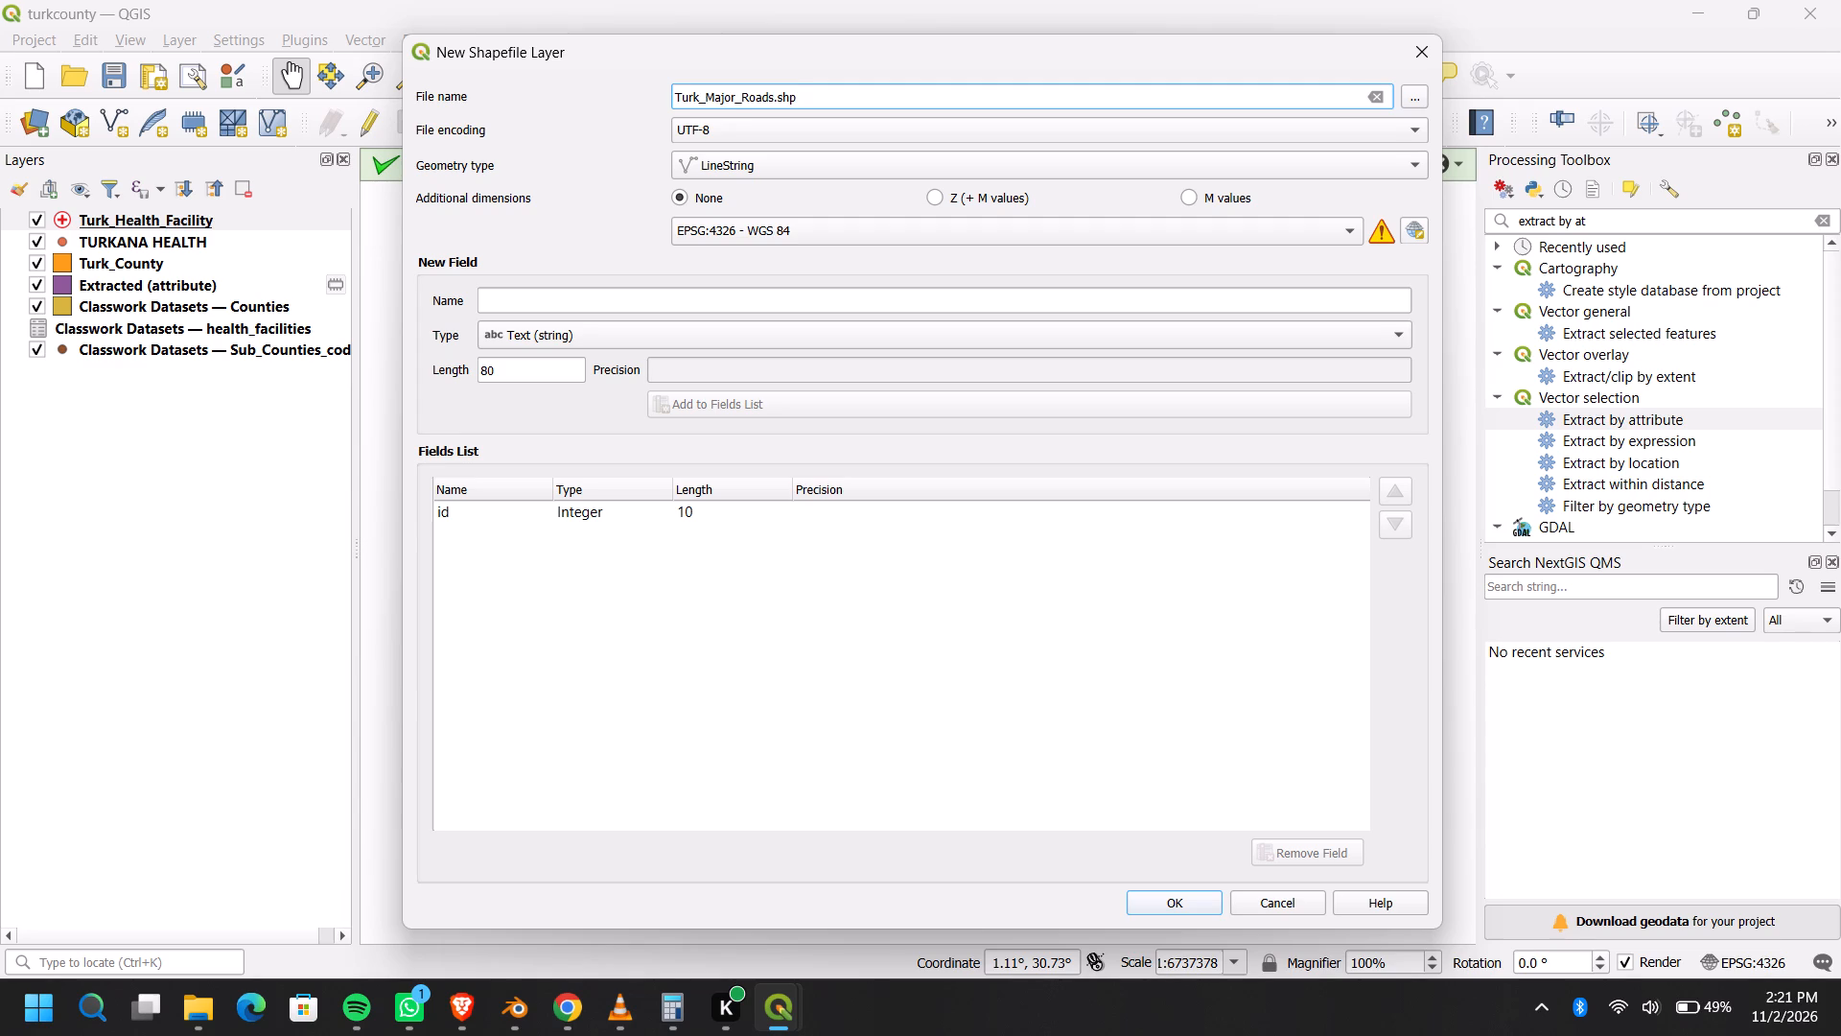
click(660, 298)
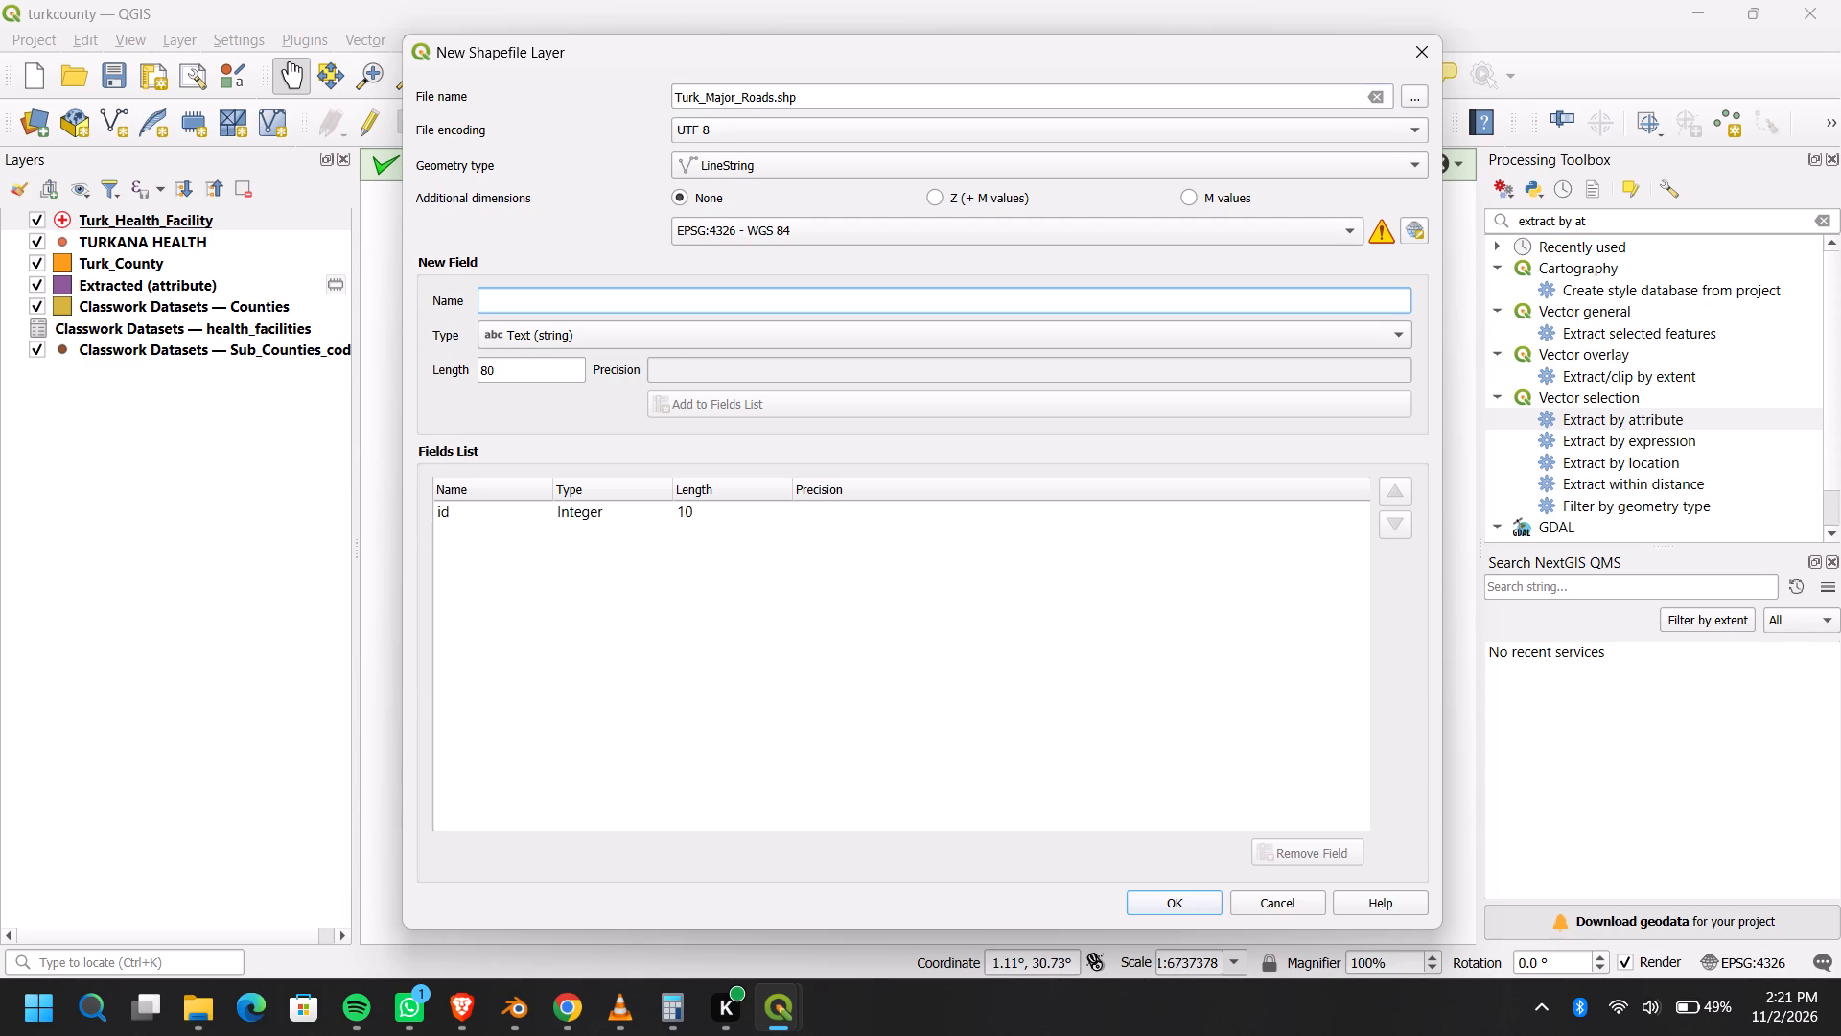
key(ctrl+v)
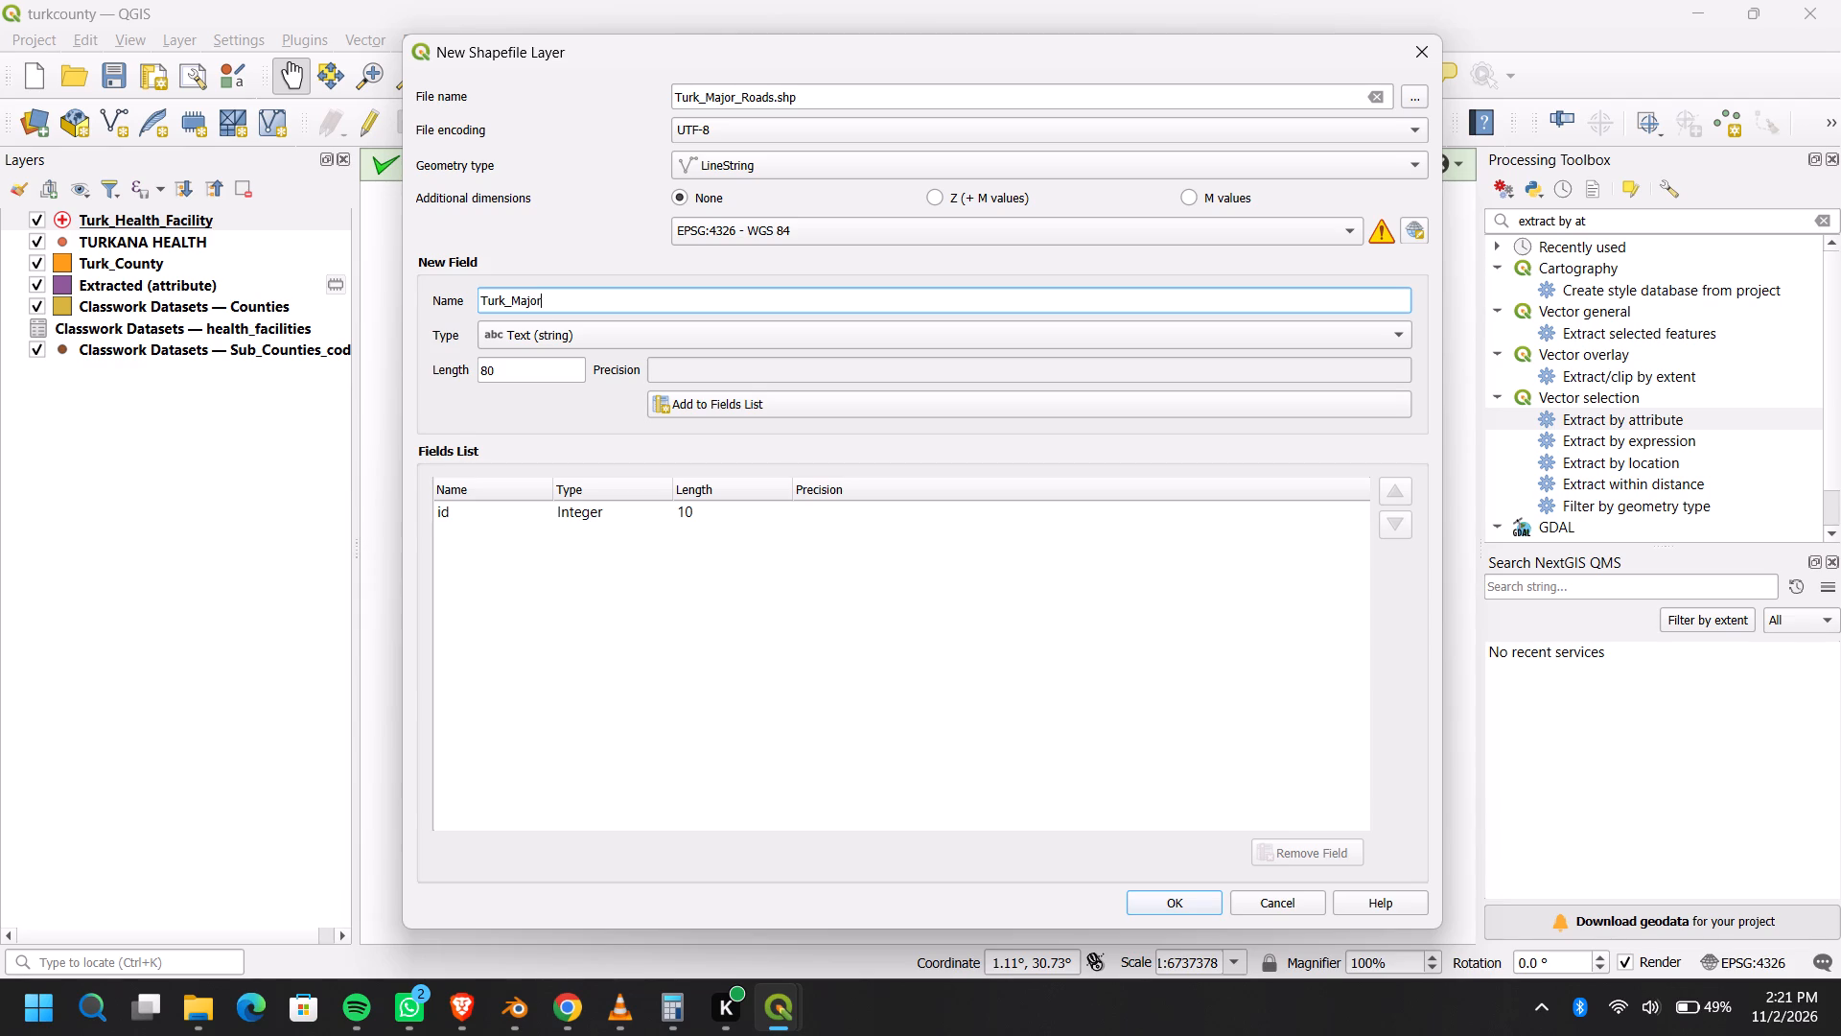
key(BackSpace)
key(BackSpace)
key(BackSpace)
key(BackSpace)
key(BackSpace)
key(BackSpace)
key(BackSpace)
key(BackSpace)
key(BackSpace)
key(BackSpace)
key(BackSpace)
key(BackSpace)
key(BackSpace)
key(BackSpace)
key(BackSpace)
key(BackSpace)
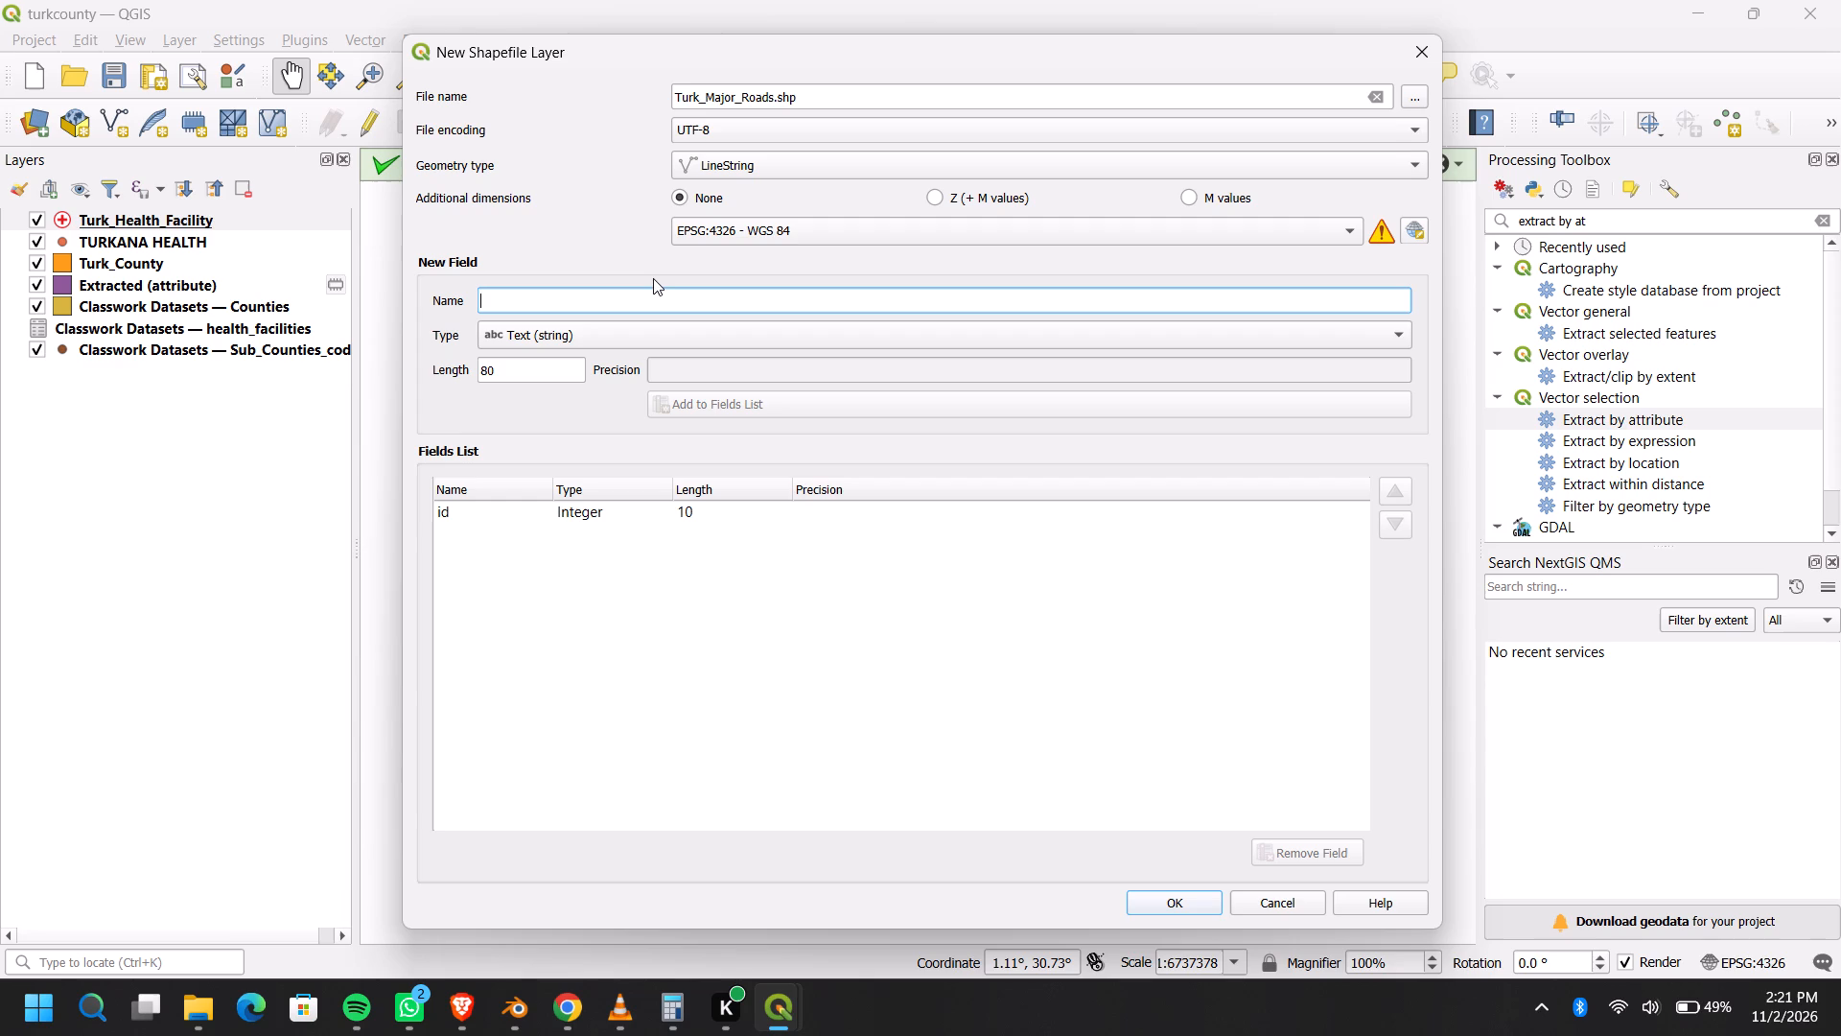
Add a text (string) field named road_name with length 80 to the new layer's fields list.
click(648, 294)
text(ro)
key(a)
key(d)
key(shift+underscore)
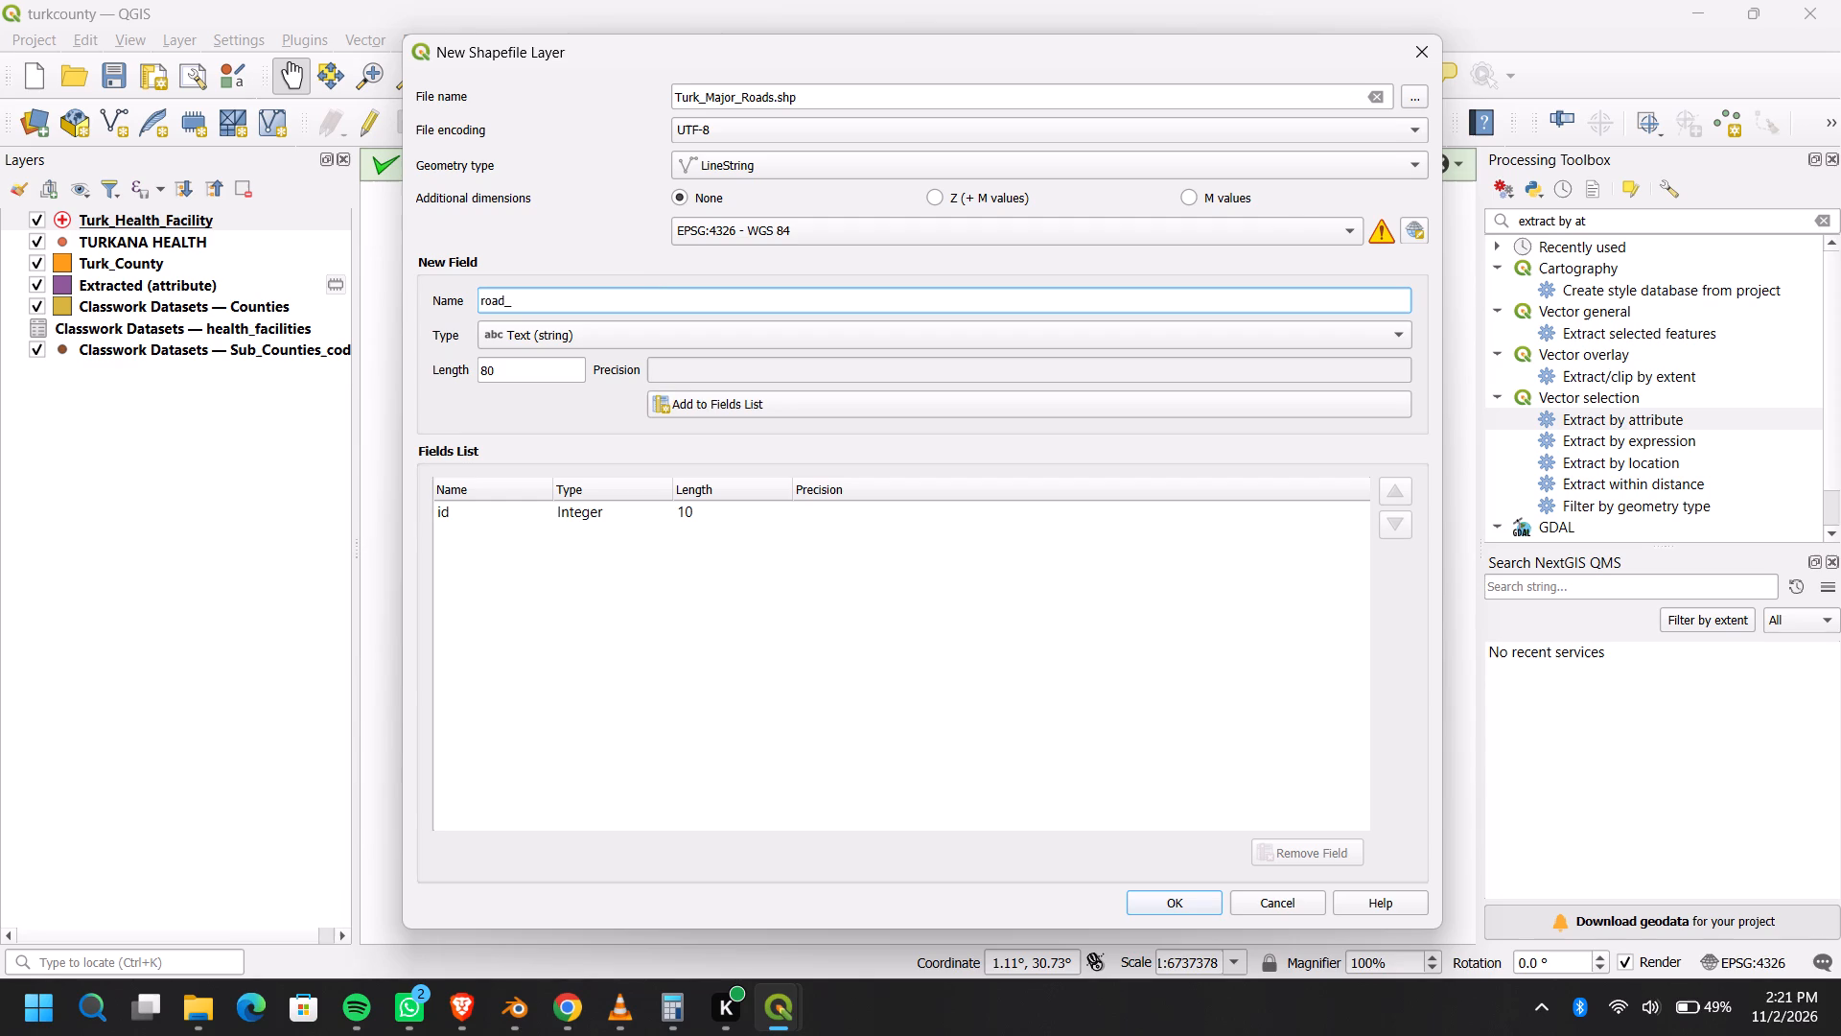
text(nam)
key(e)
click(754, 398)
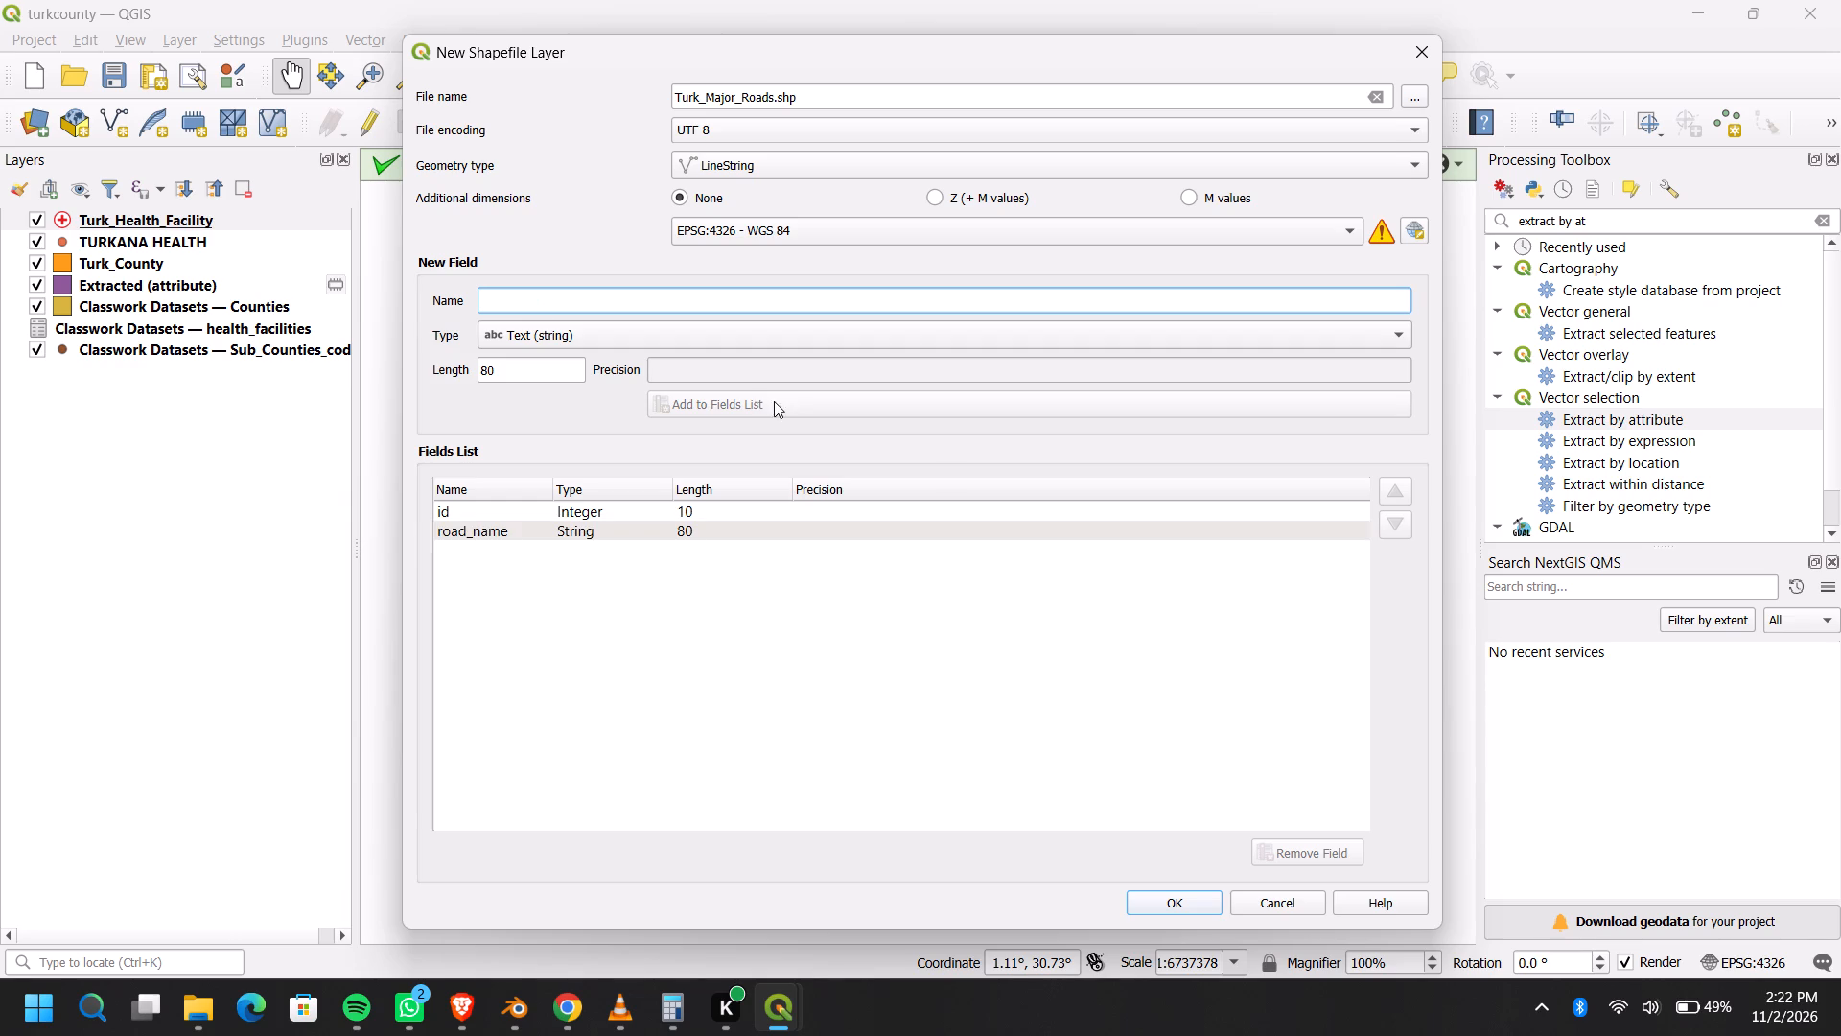
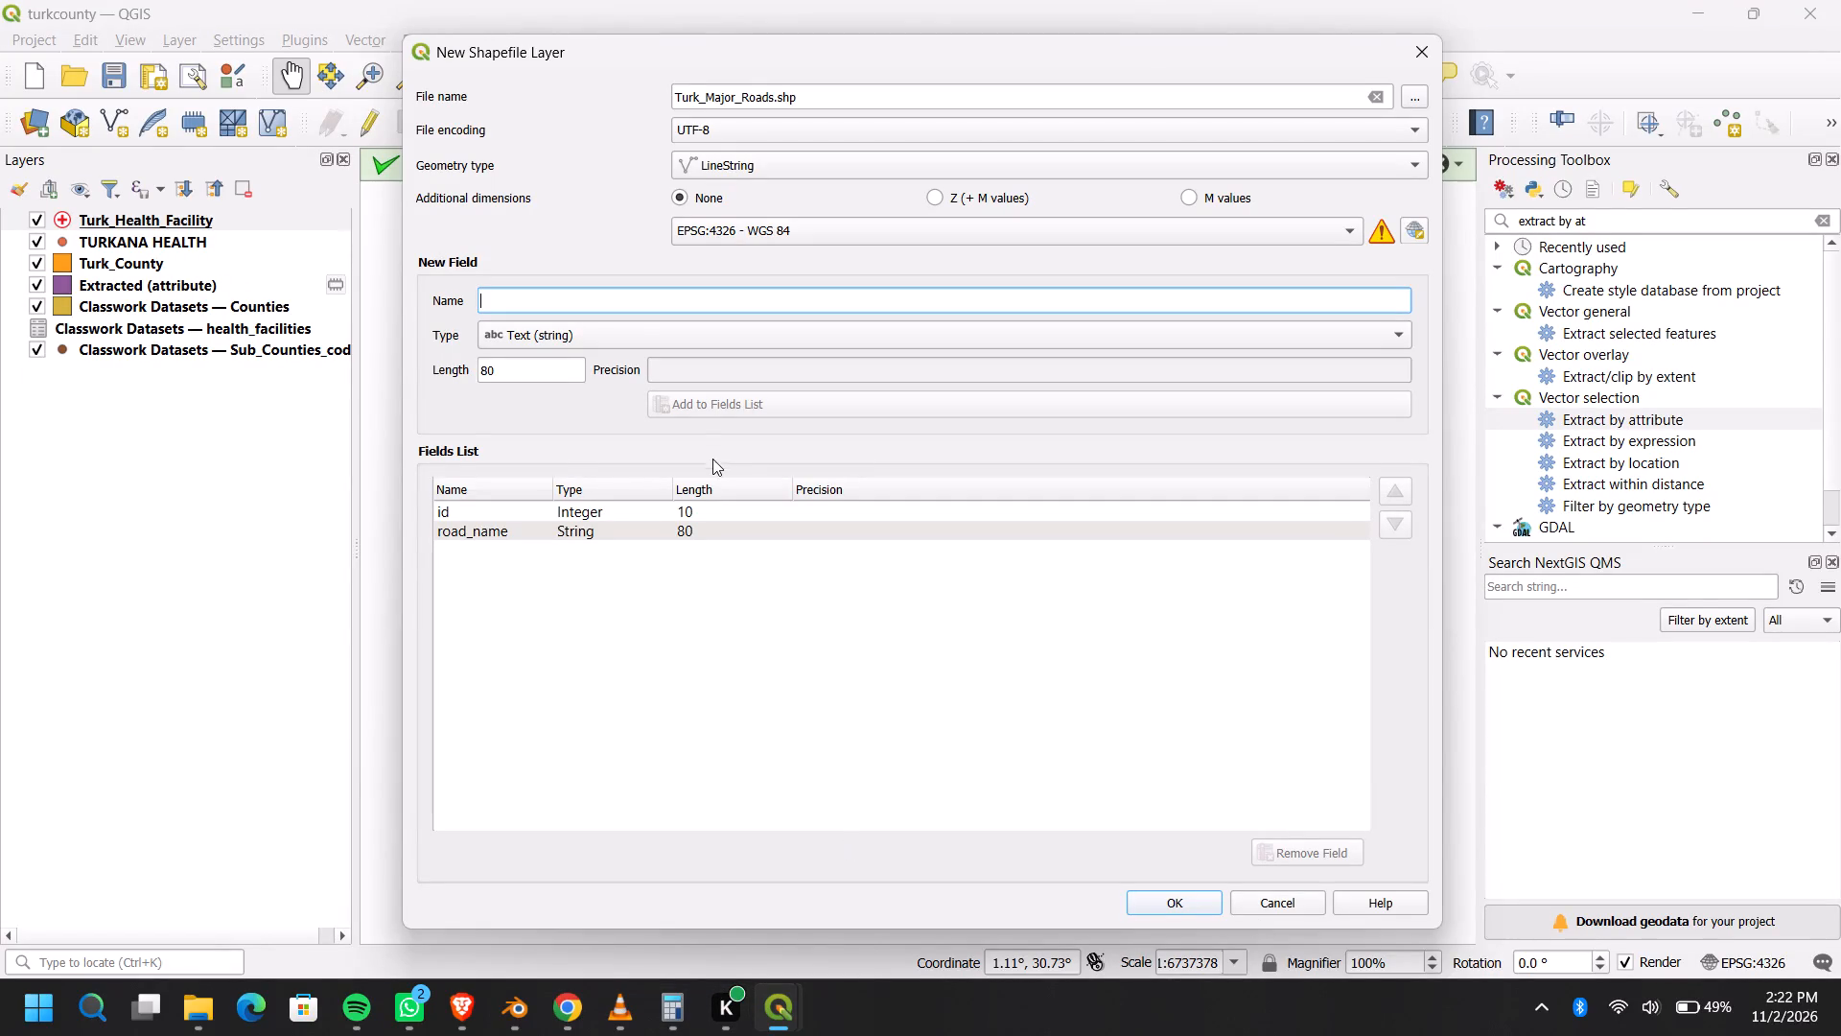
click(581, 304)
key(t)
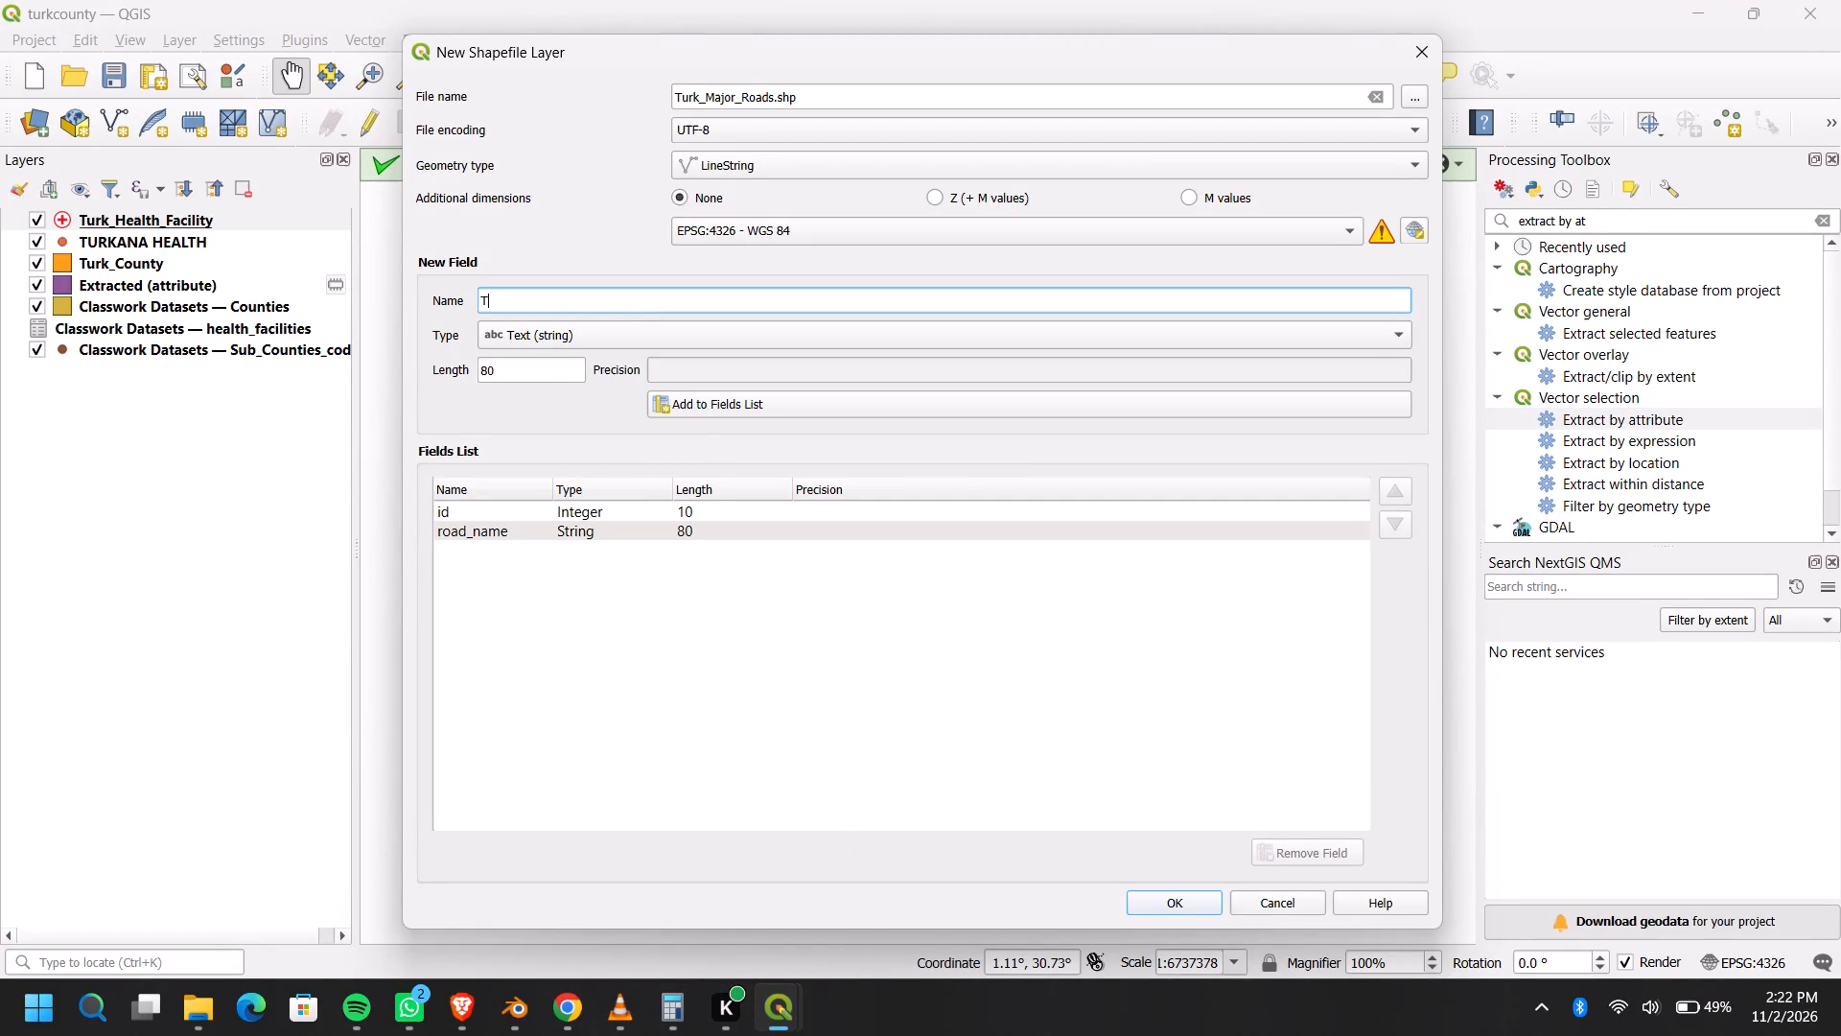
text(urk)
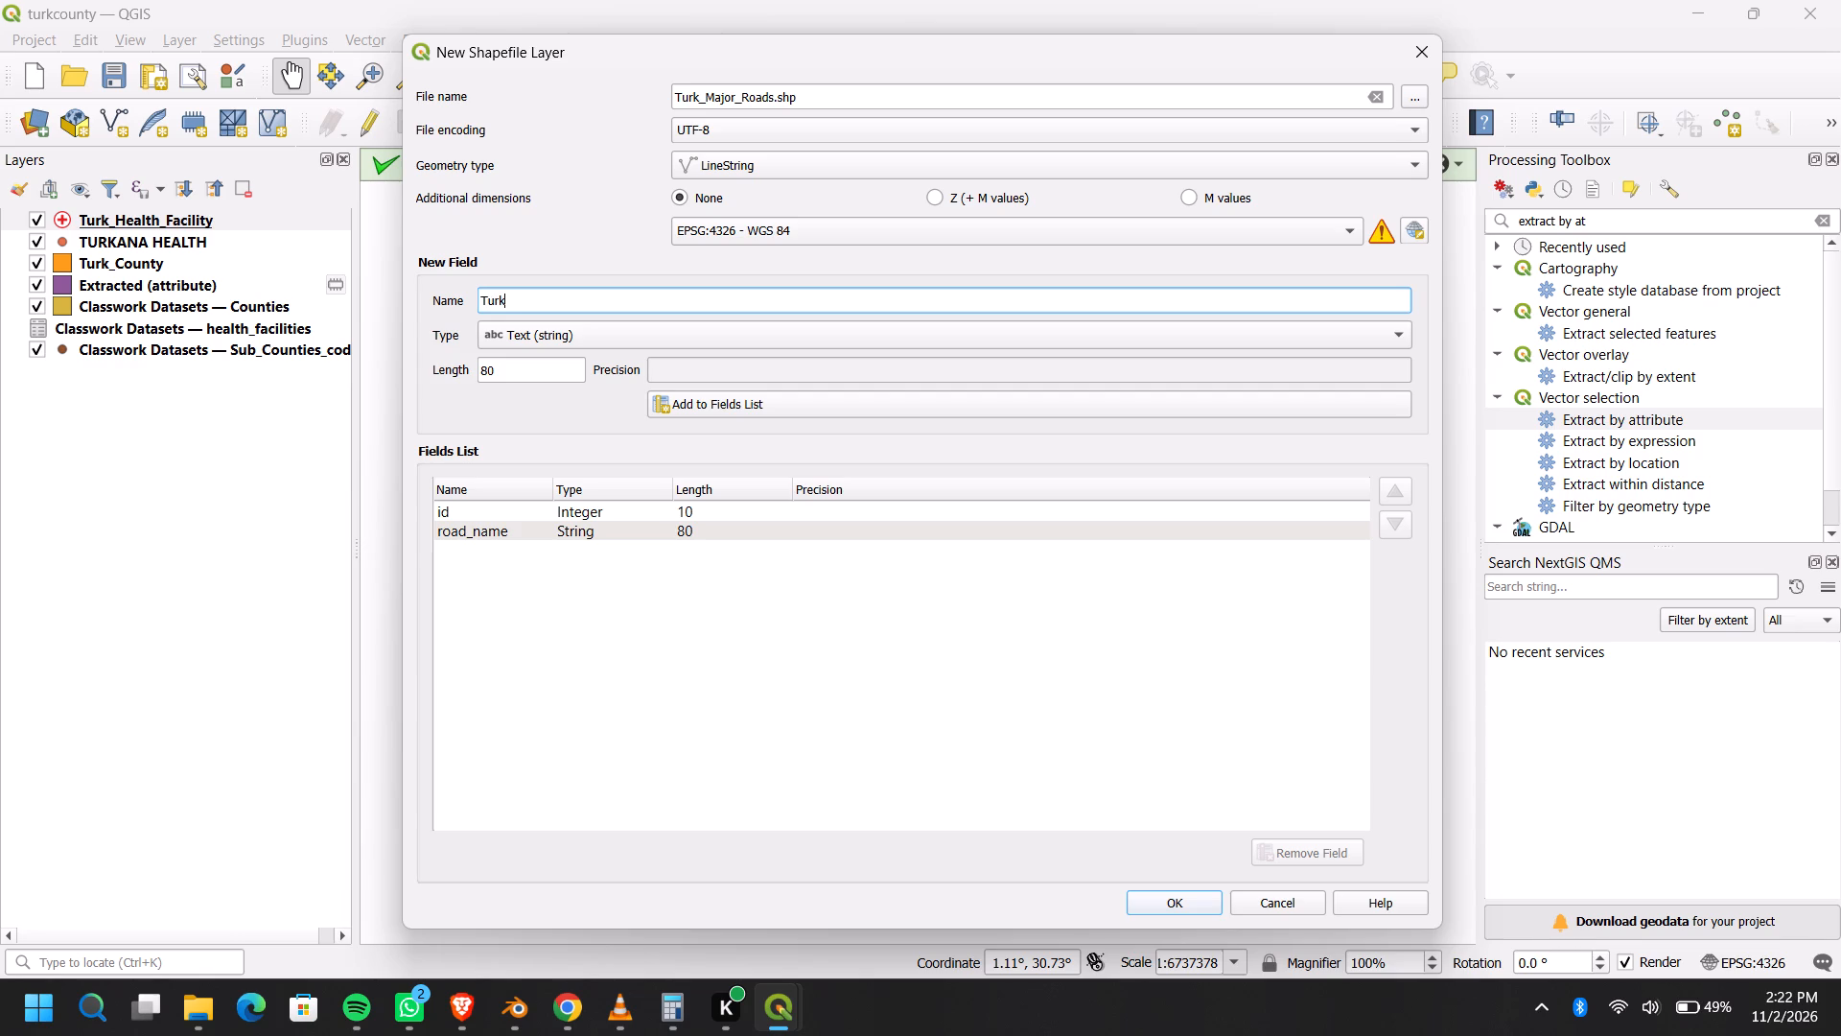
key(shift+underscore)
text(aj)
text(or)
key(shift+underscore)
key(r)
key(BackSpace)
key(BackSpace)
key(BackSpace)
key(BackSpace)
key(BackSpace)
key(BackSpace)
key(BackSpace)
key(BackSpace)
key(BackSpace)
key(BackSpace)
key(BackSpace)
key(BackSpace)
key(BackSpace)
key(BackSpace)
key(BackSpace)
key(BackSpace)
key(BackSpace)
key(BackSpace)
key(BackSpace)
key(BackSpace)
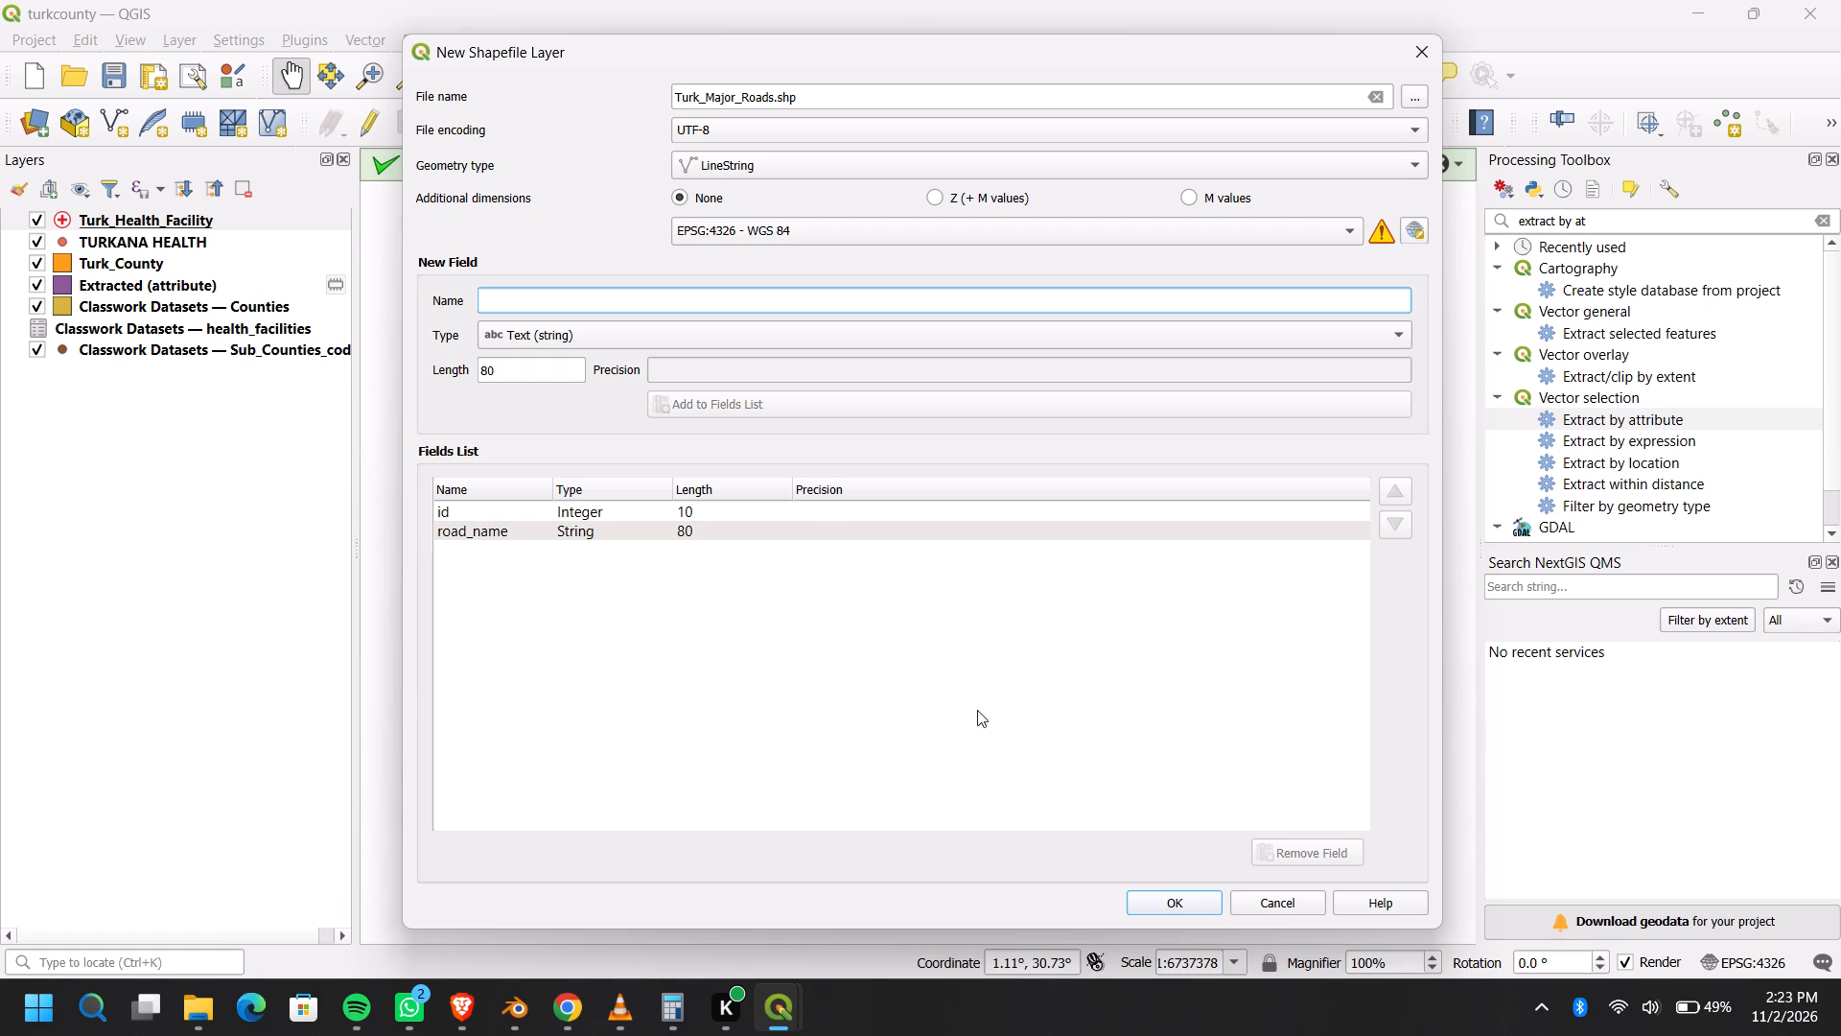
Create the Turk_Major_Roads shapefile layer with the defined settings and fields.
click(1197, 905)
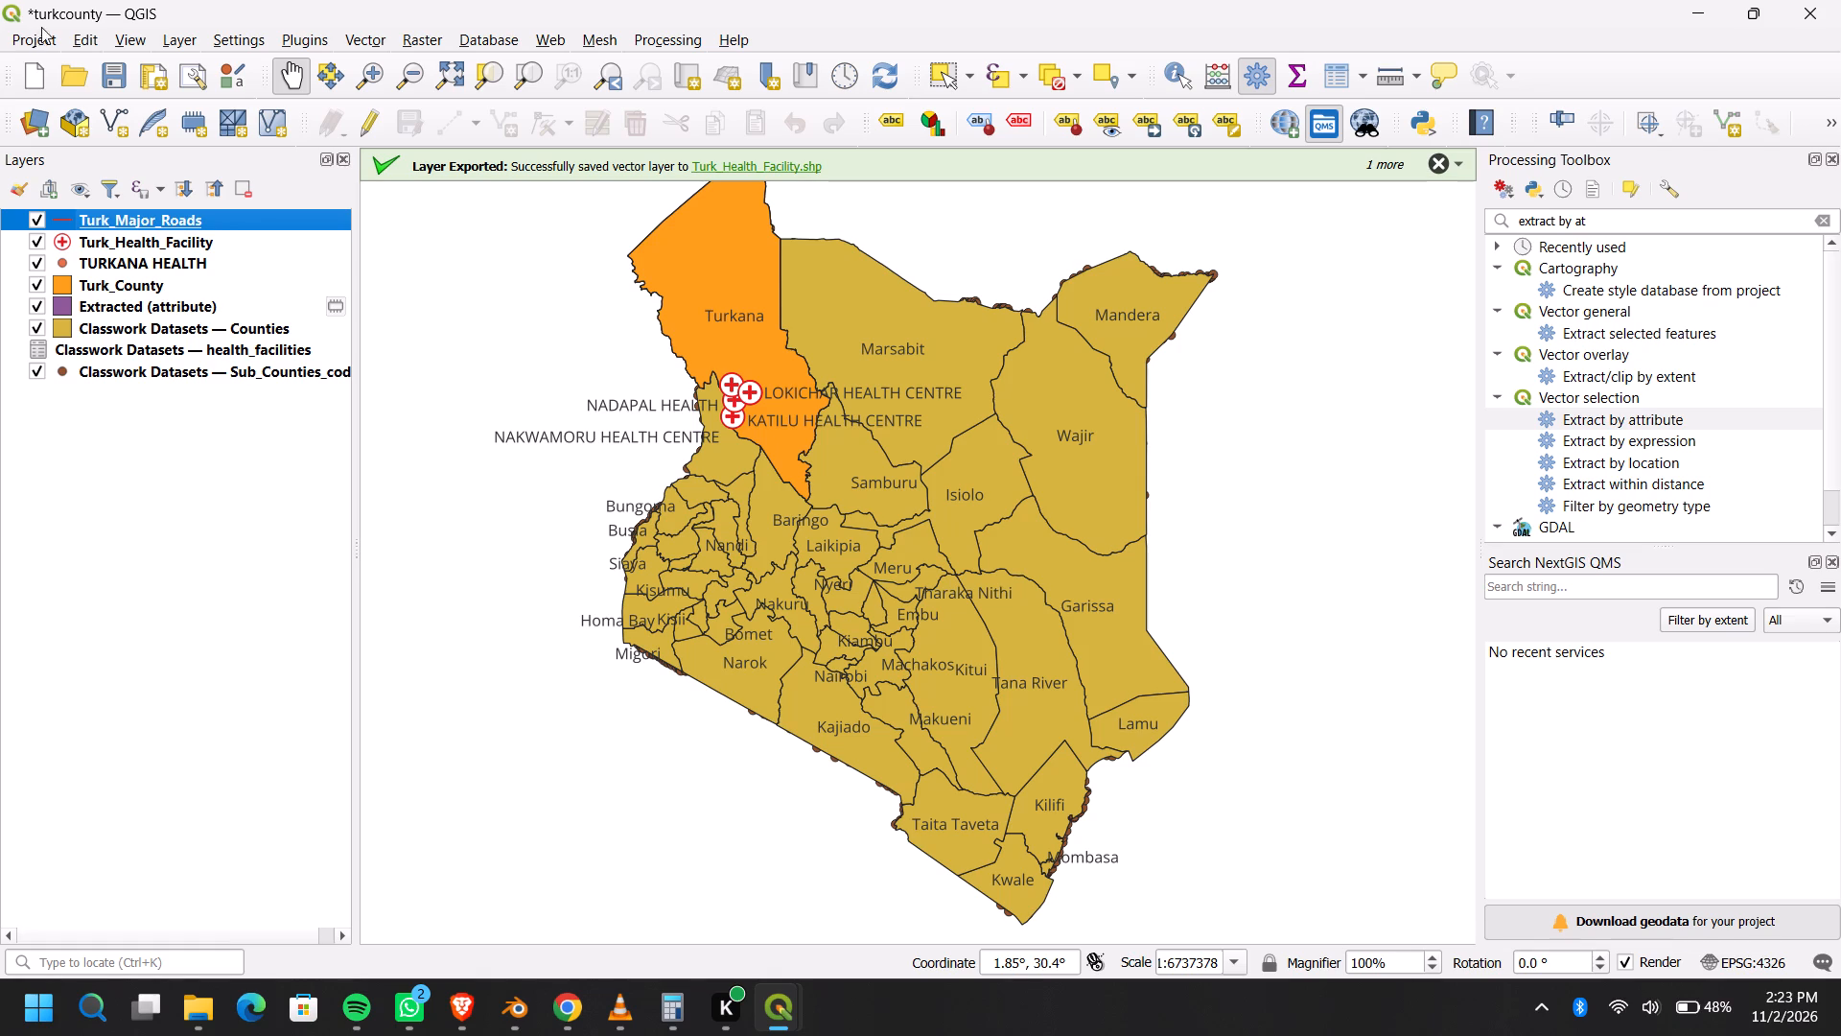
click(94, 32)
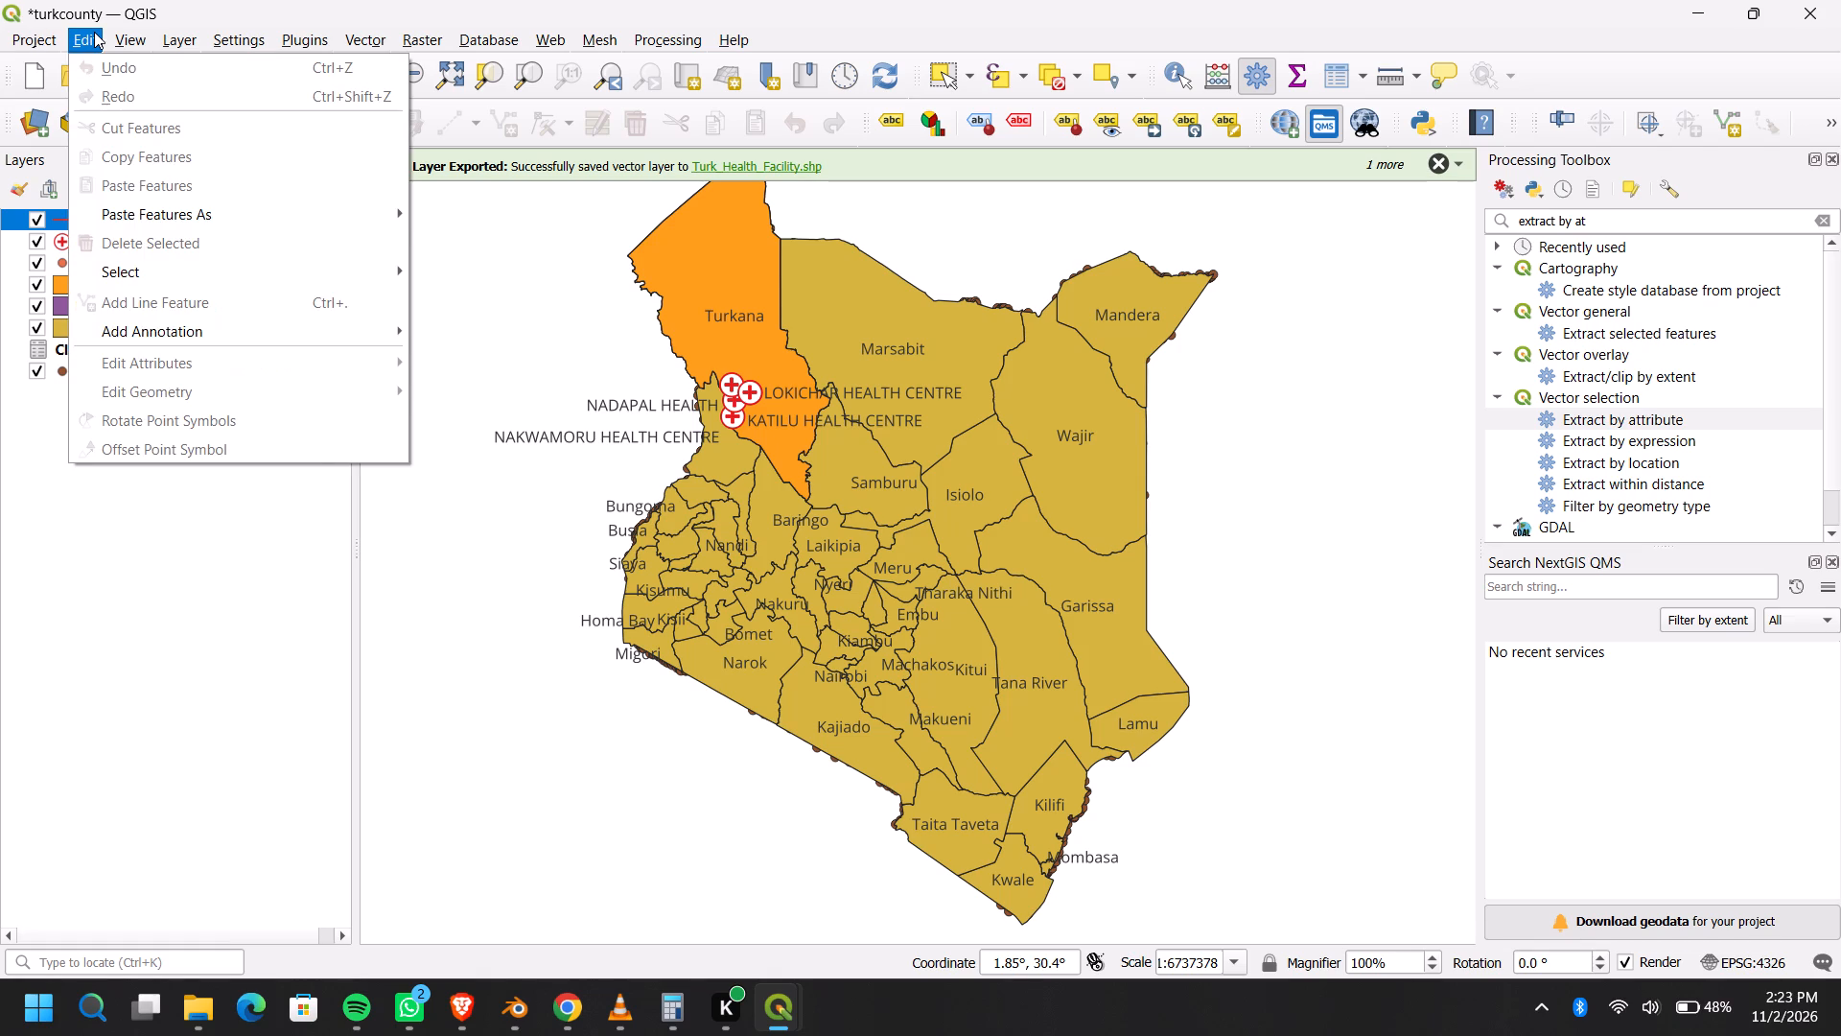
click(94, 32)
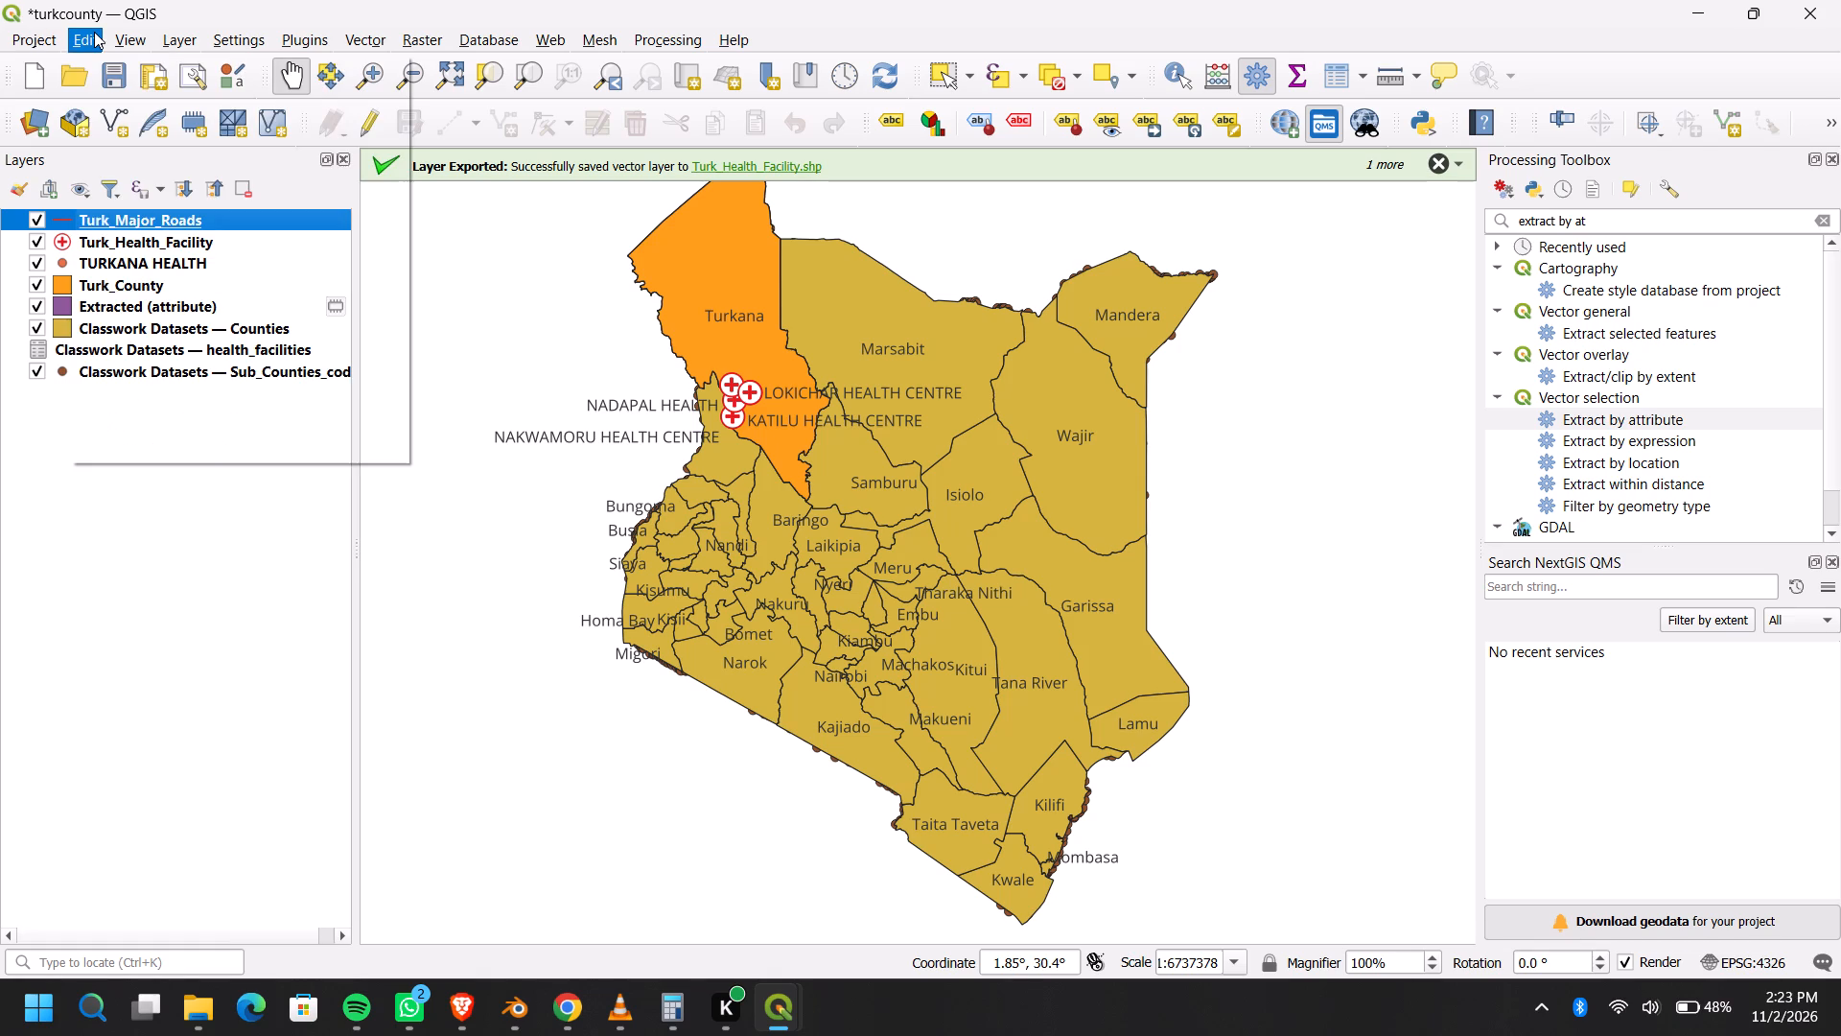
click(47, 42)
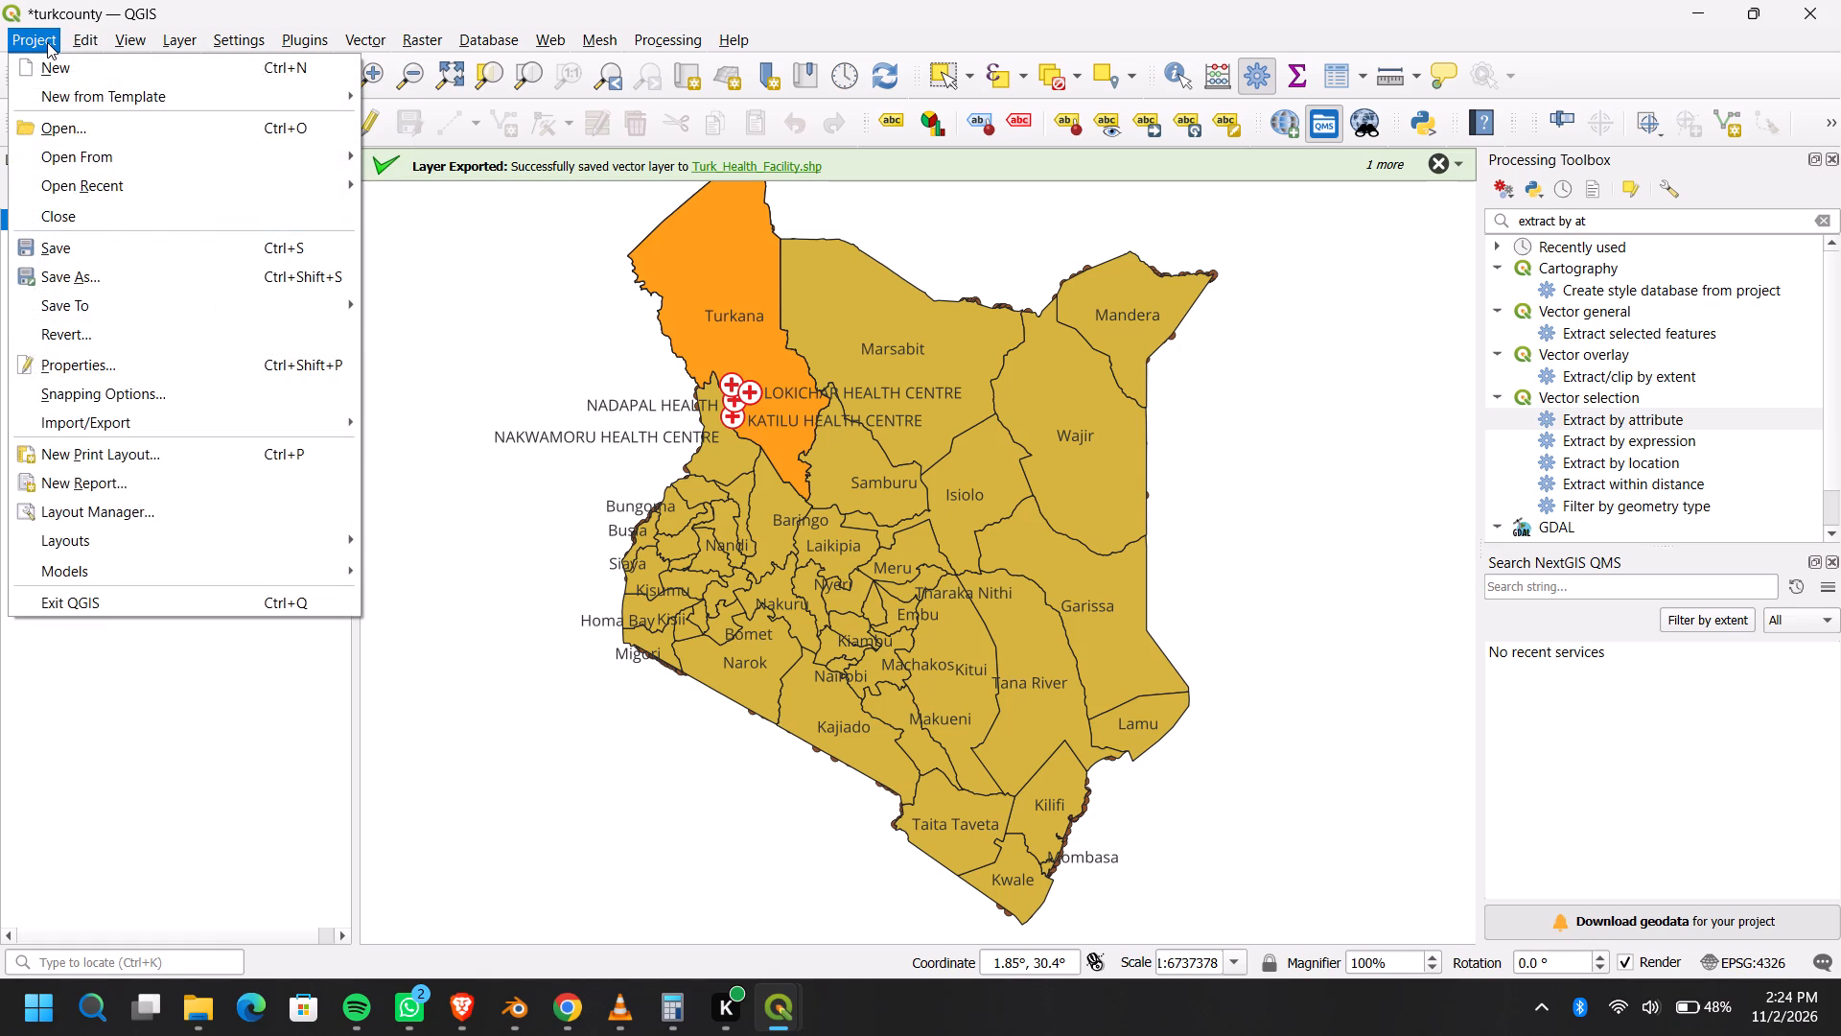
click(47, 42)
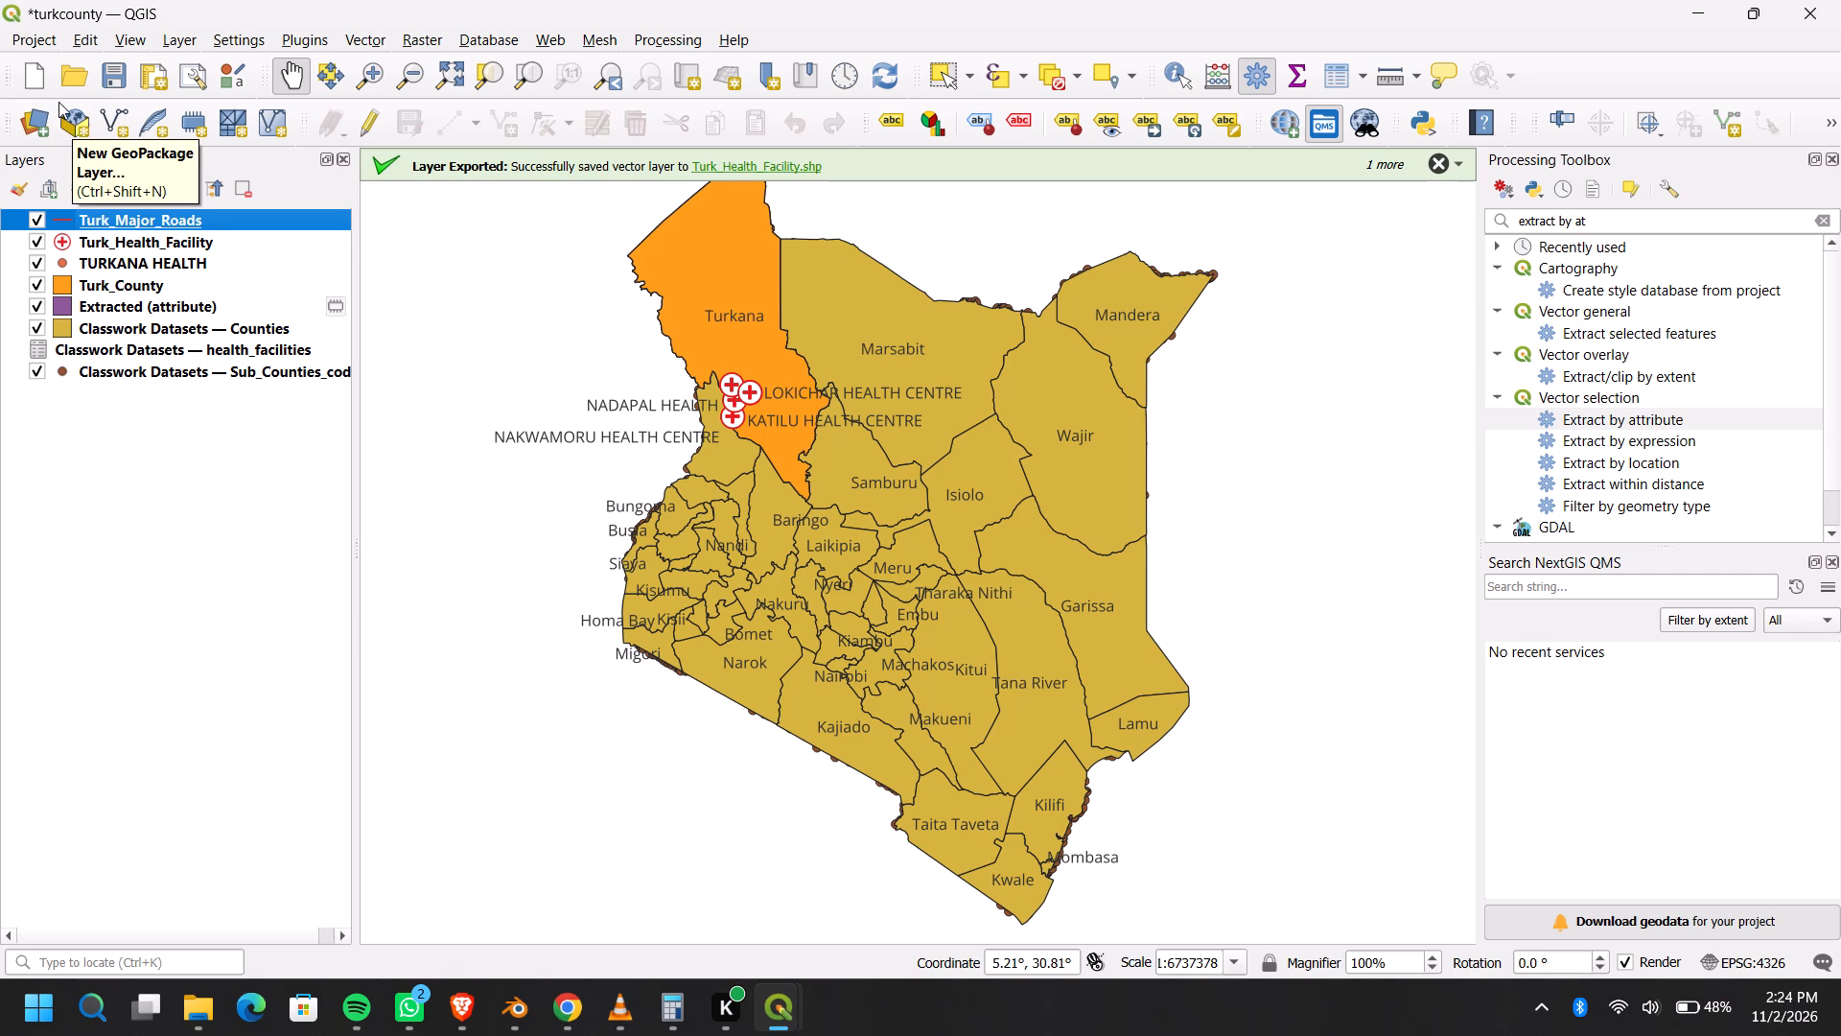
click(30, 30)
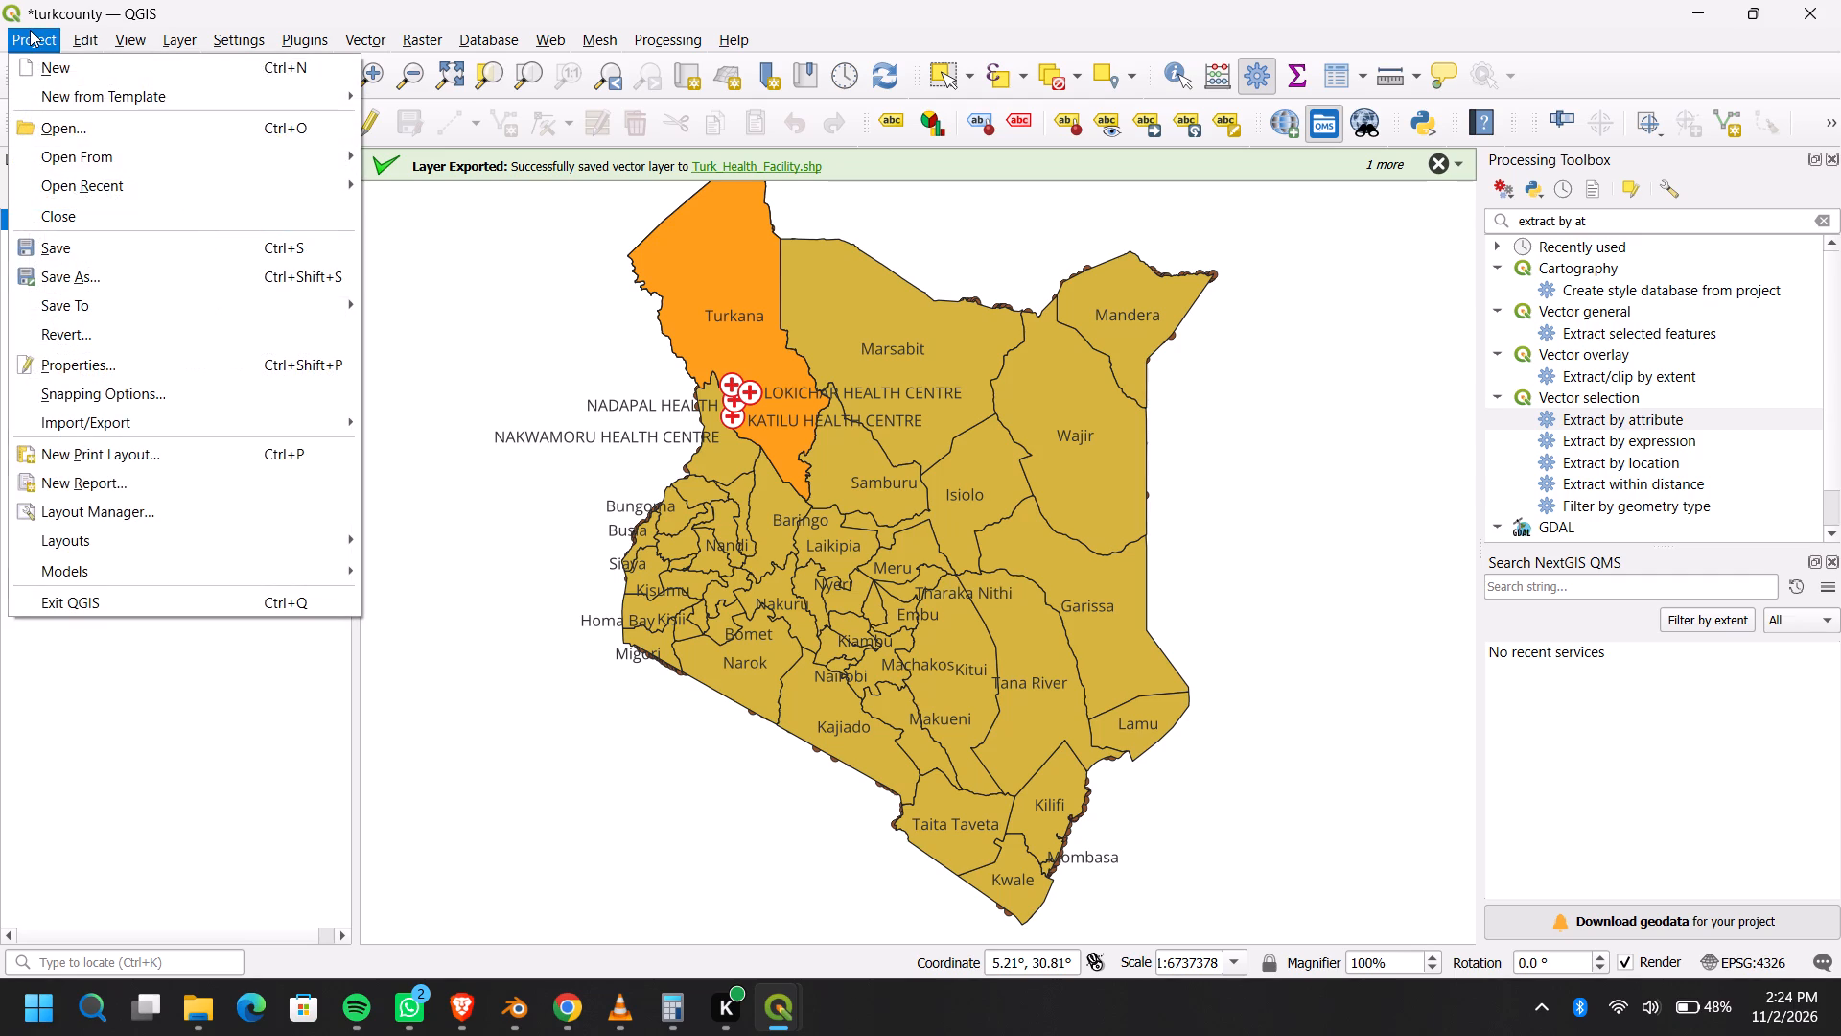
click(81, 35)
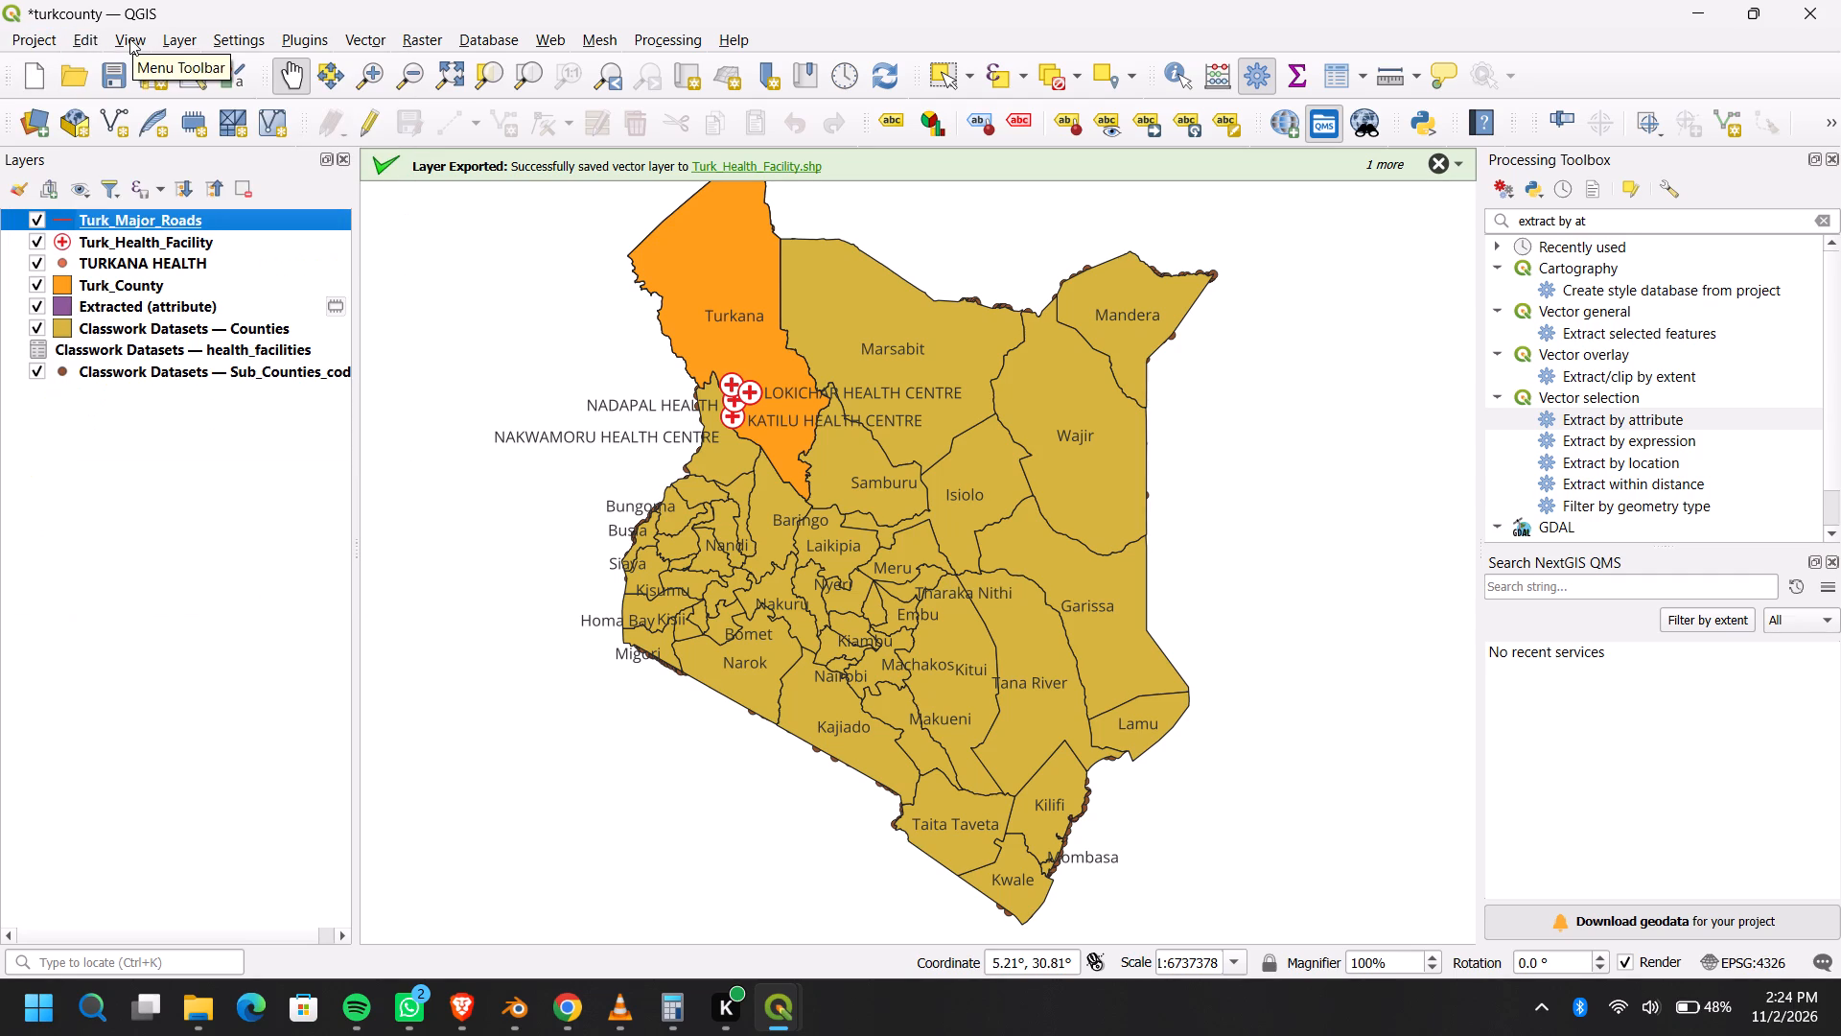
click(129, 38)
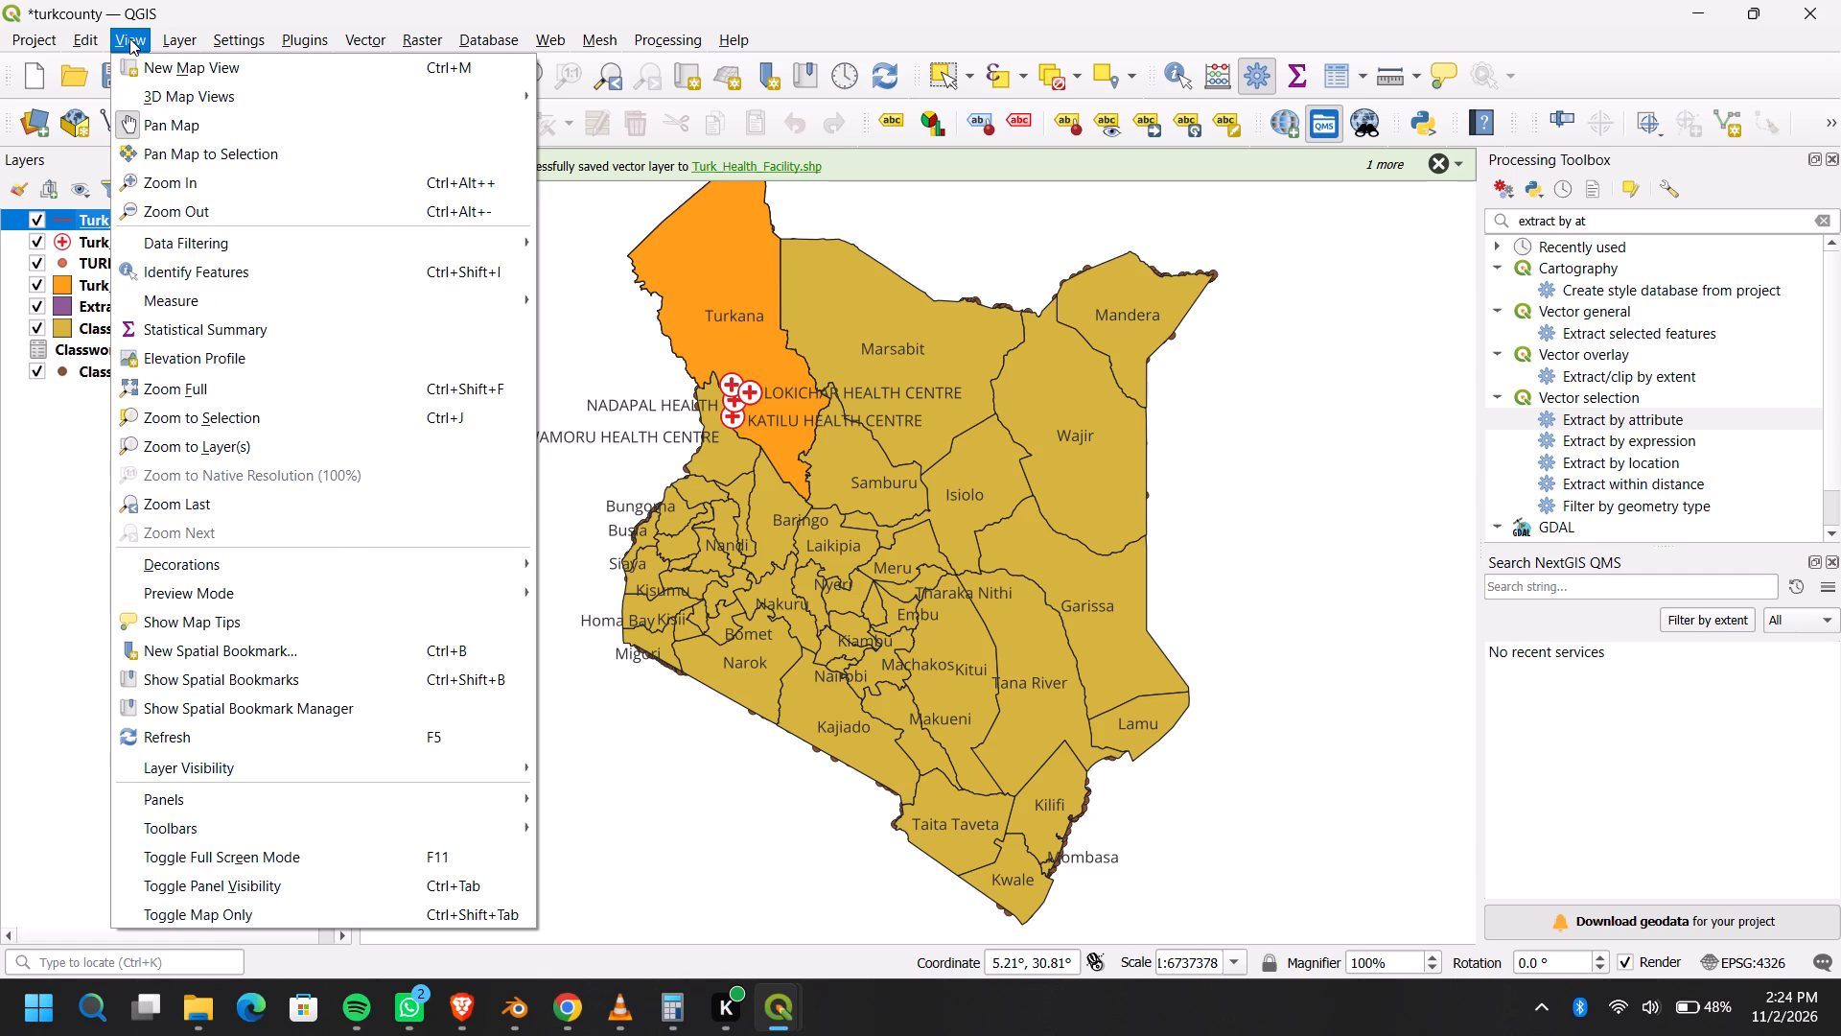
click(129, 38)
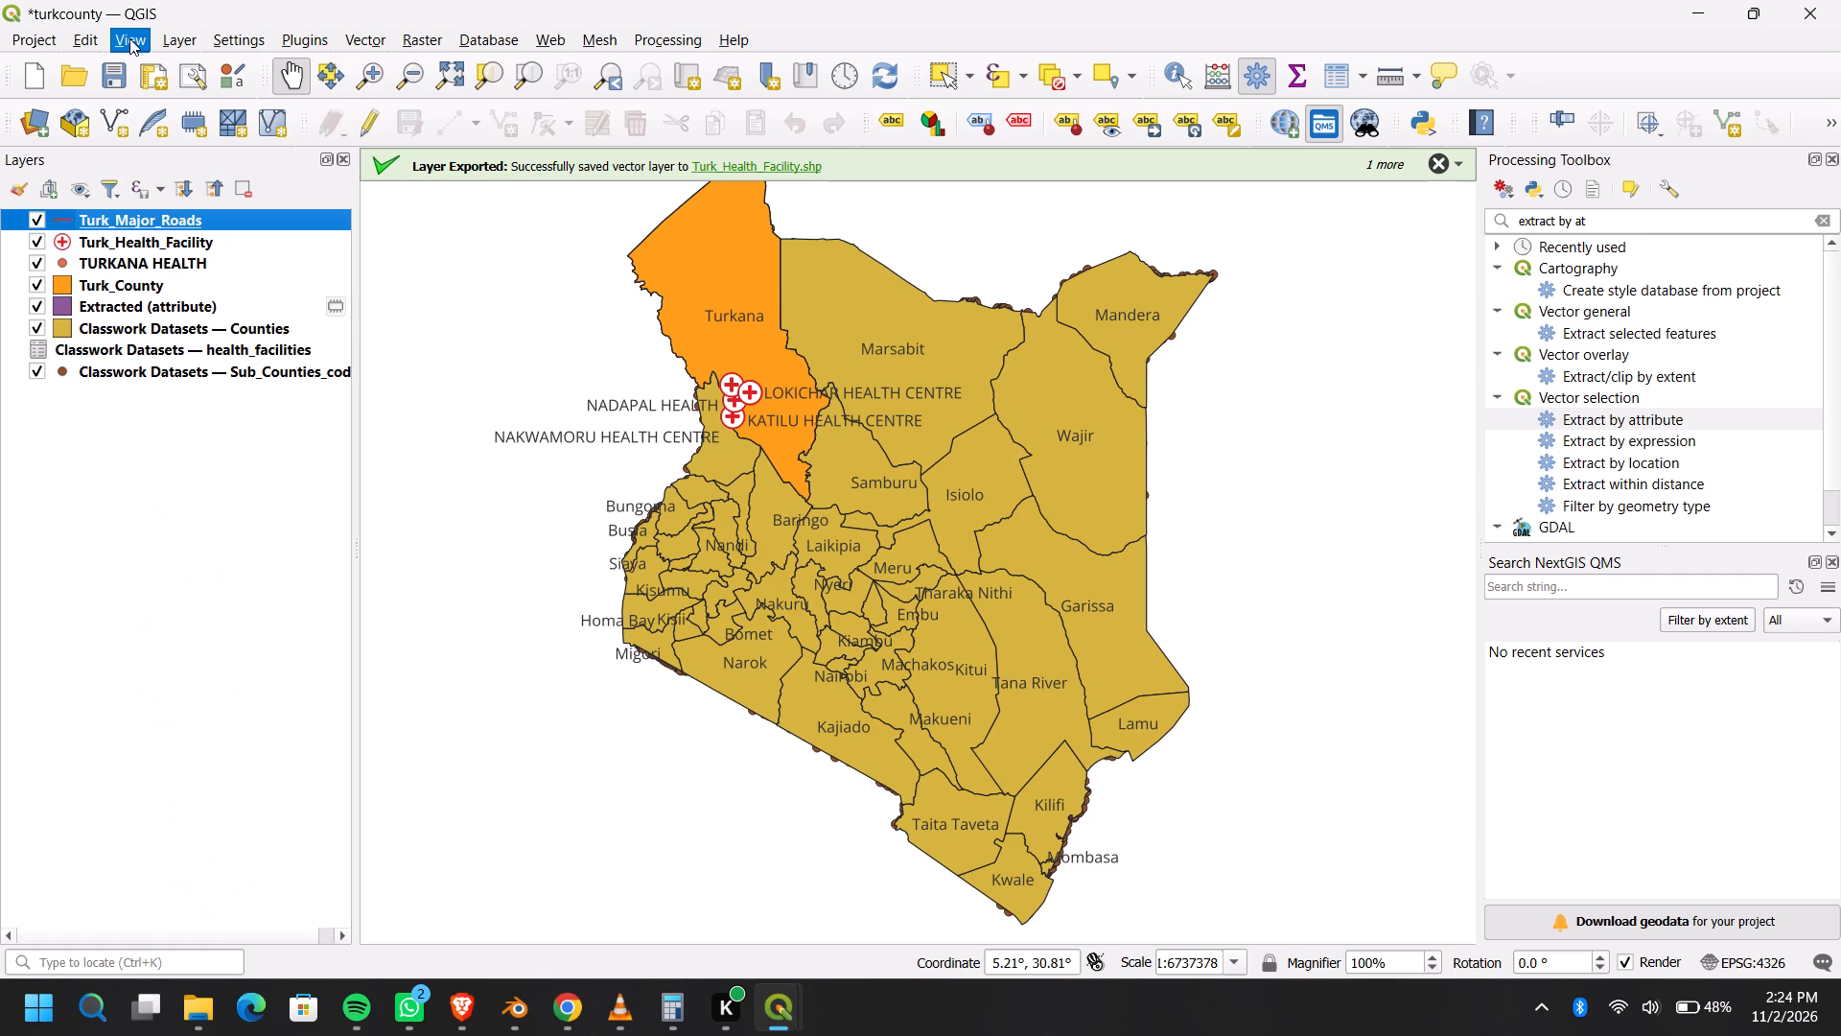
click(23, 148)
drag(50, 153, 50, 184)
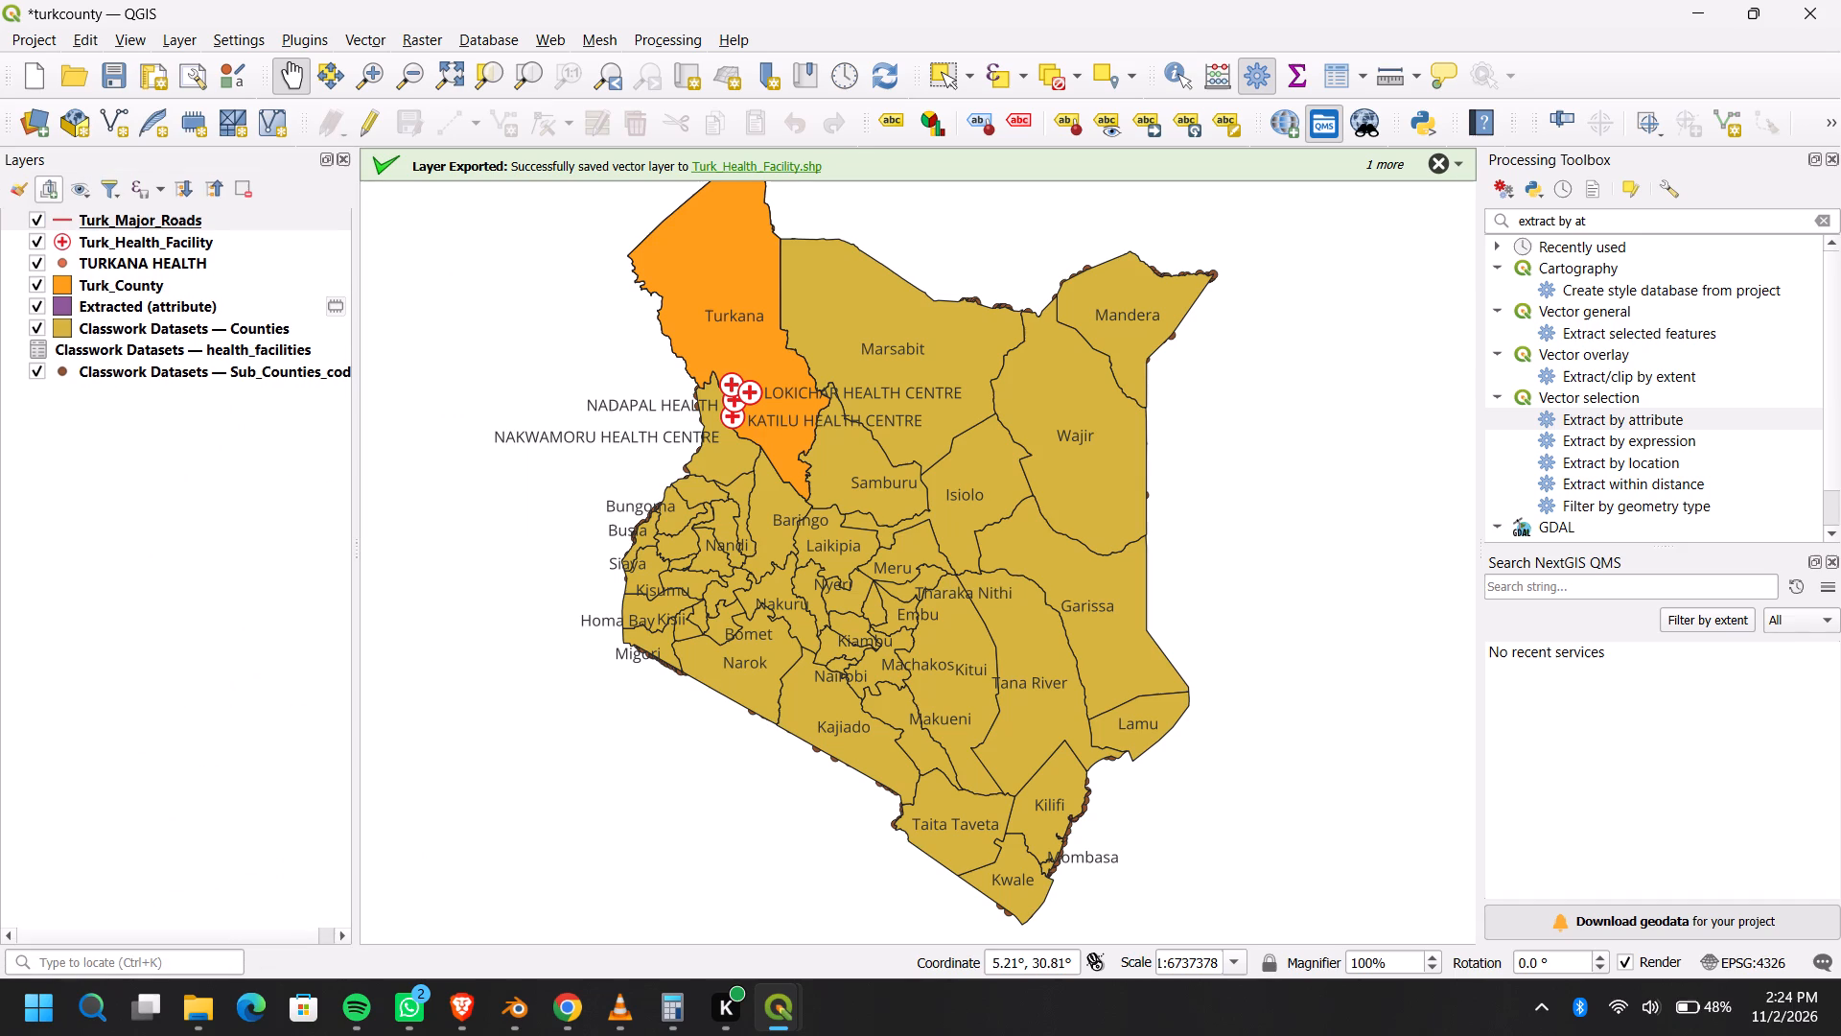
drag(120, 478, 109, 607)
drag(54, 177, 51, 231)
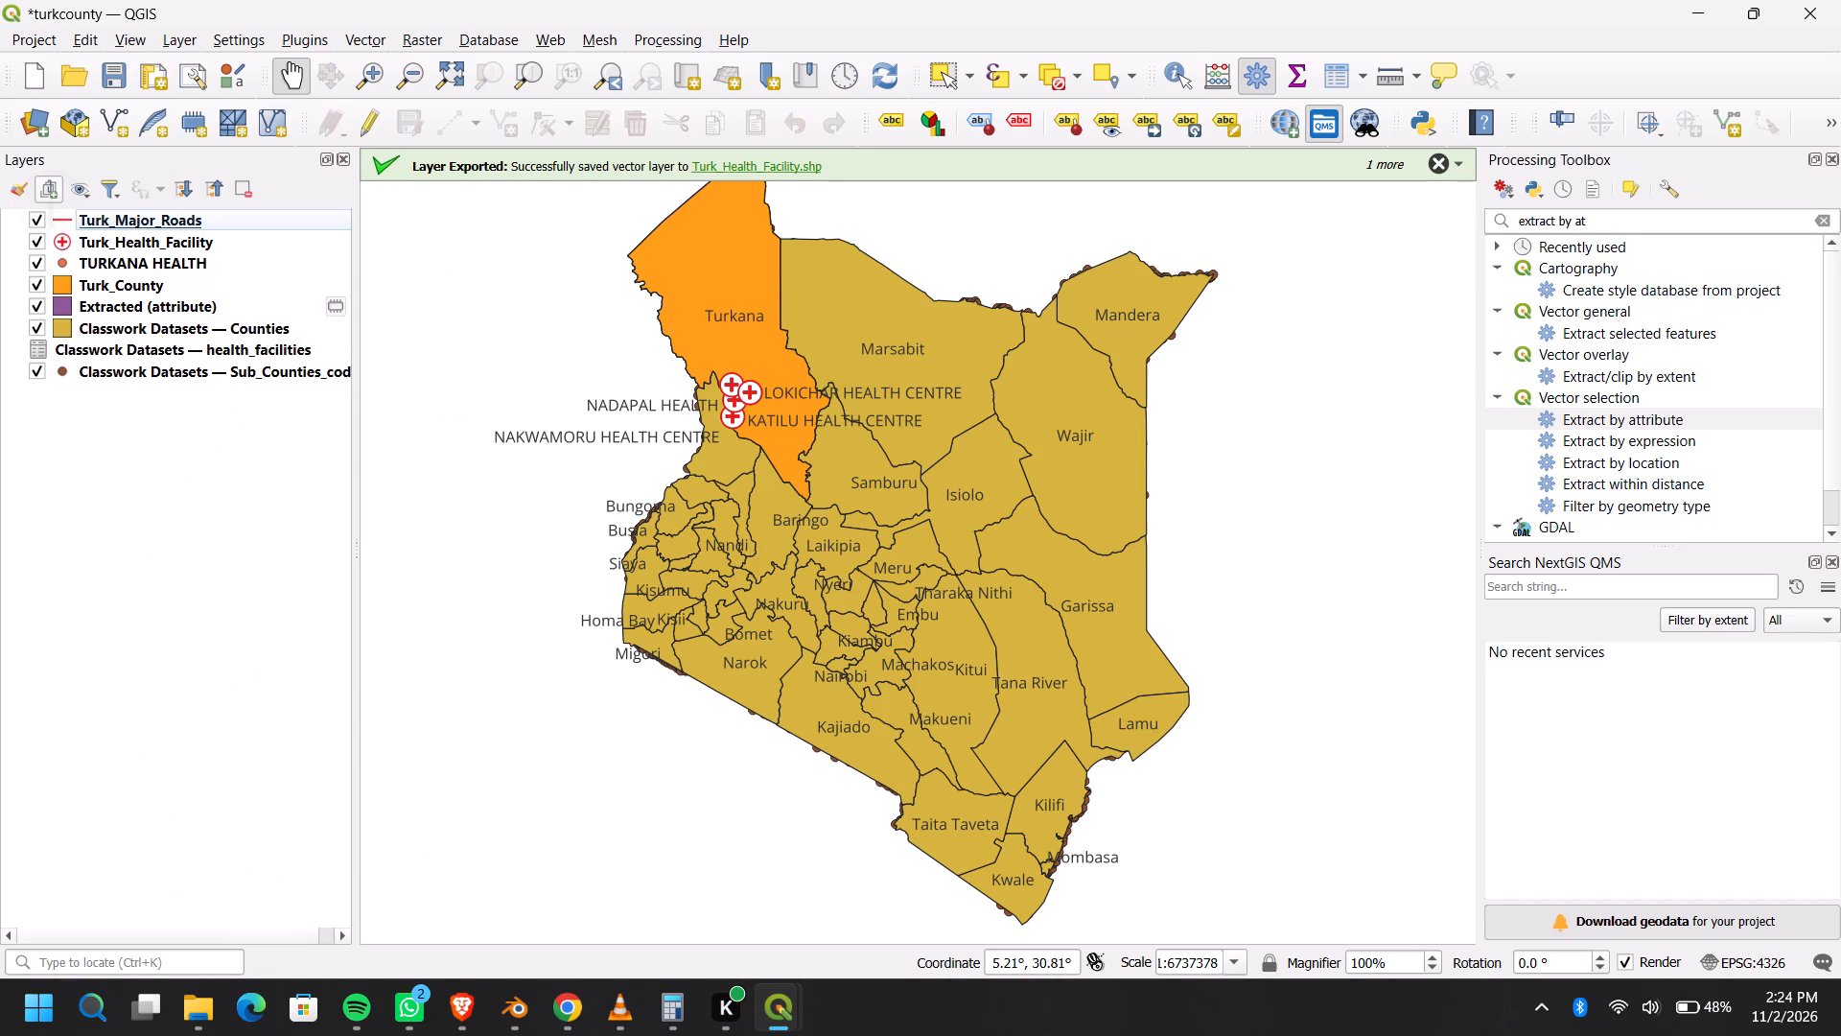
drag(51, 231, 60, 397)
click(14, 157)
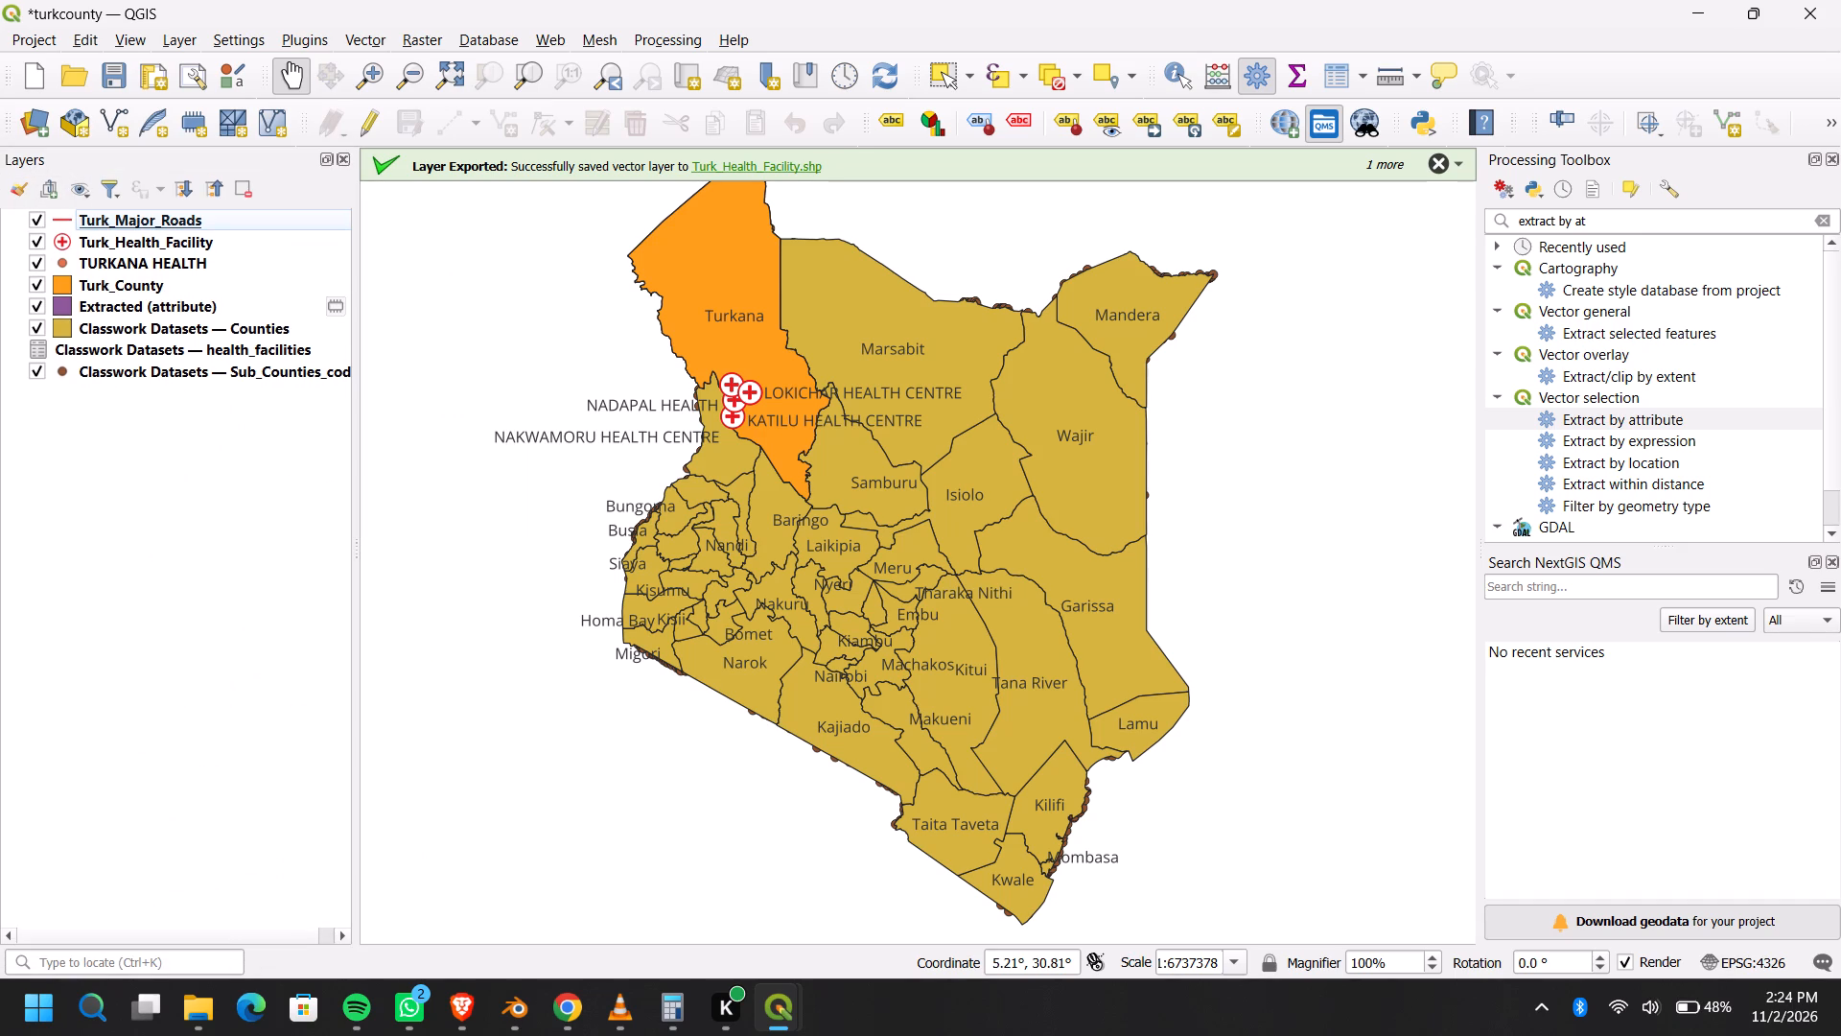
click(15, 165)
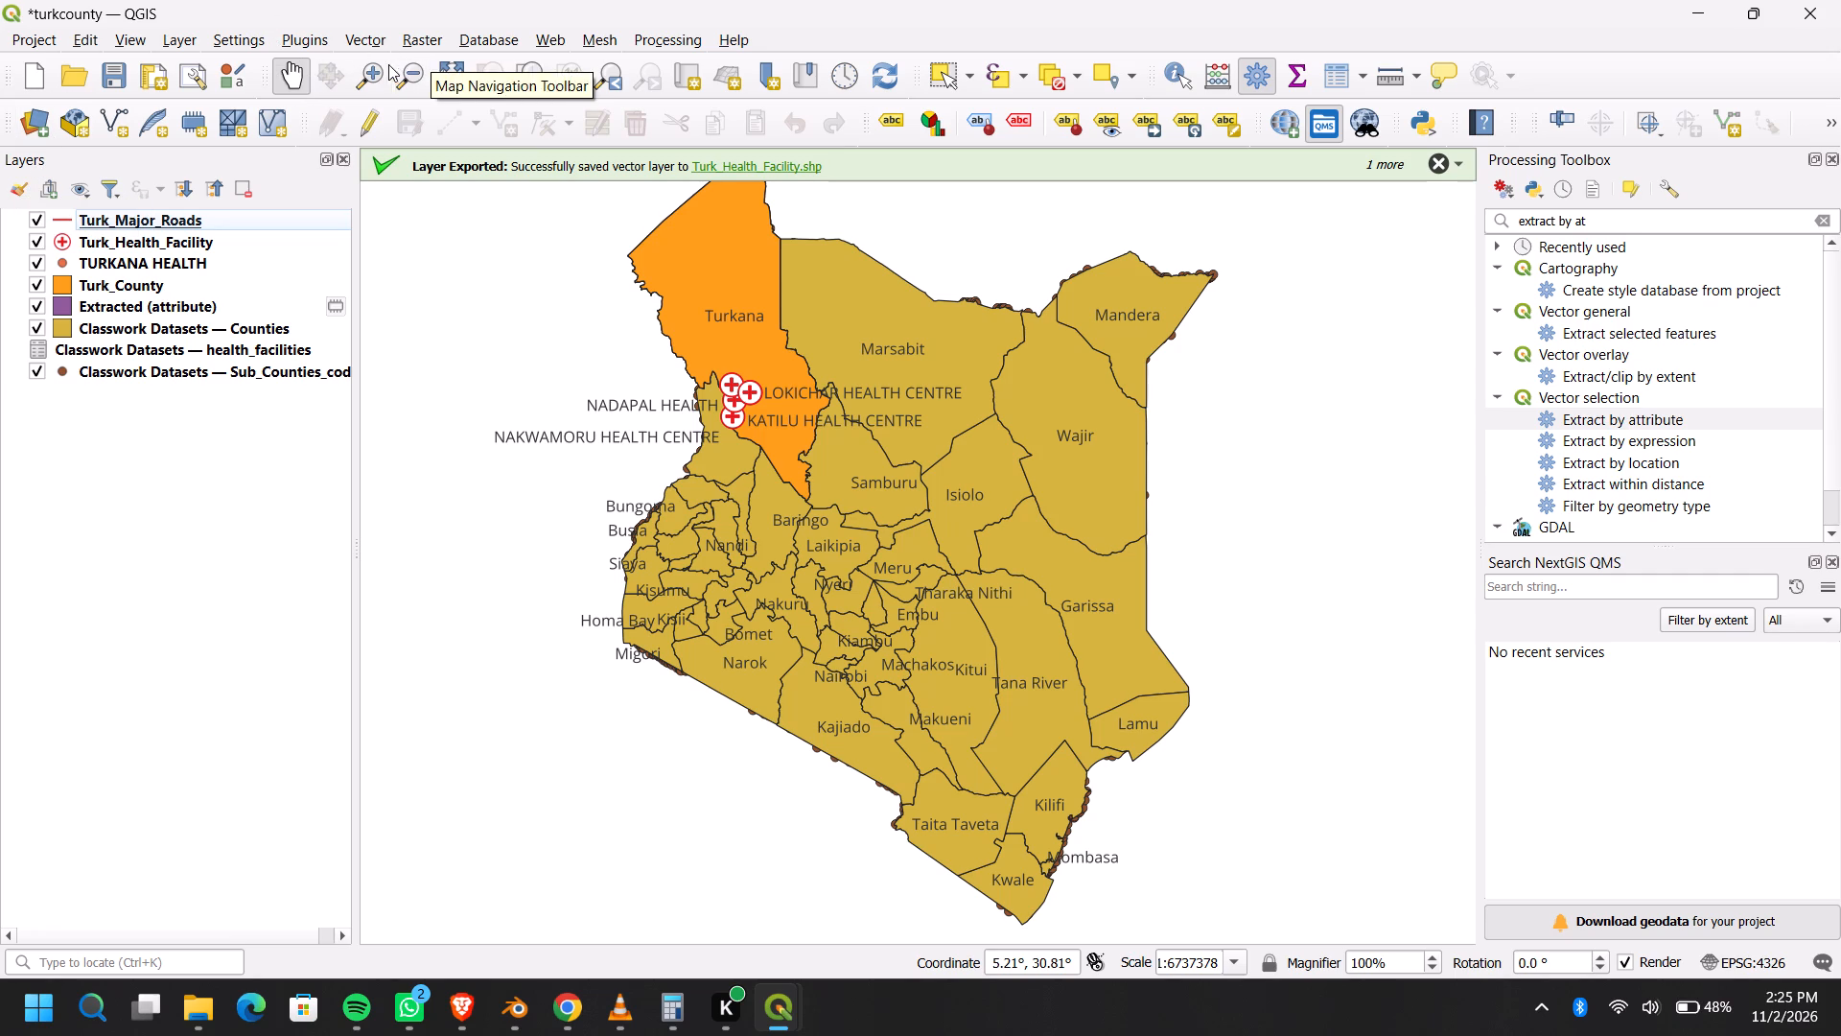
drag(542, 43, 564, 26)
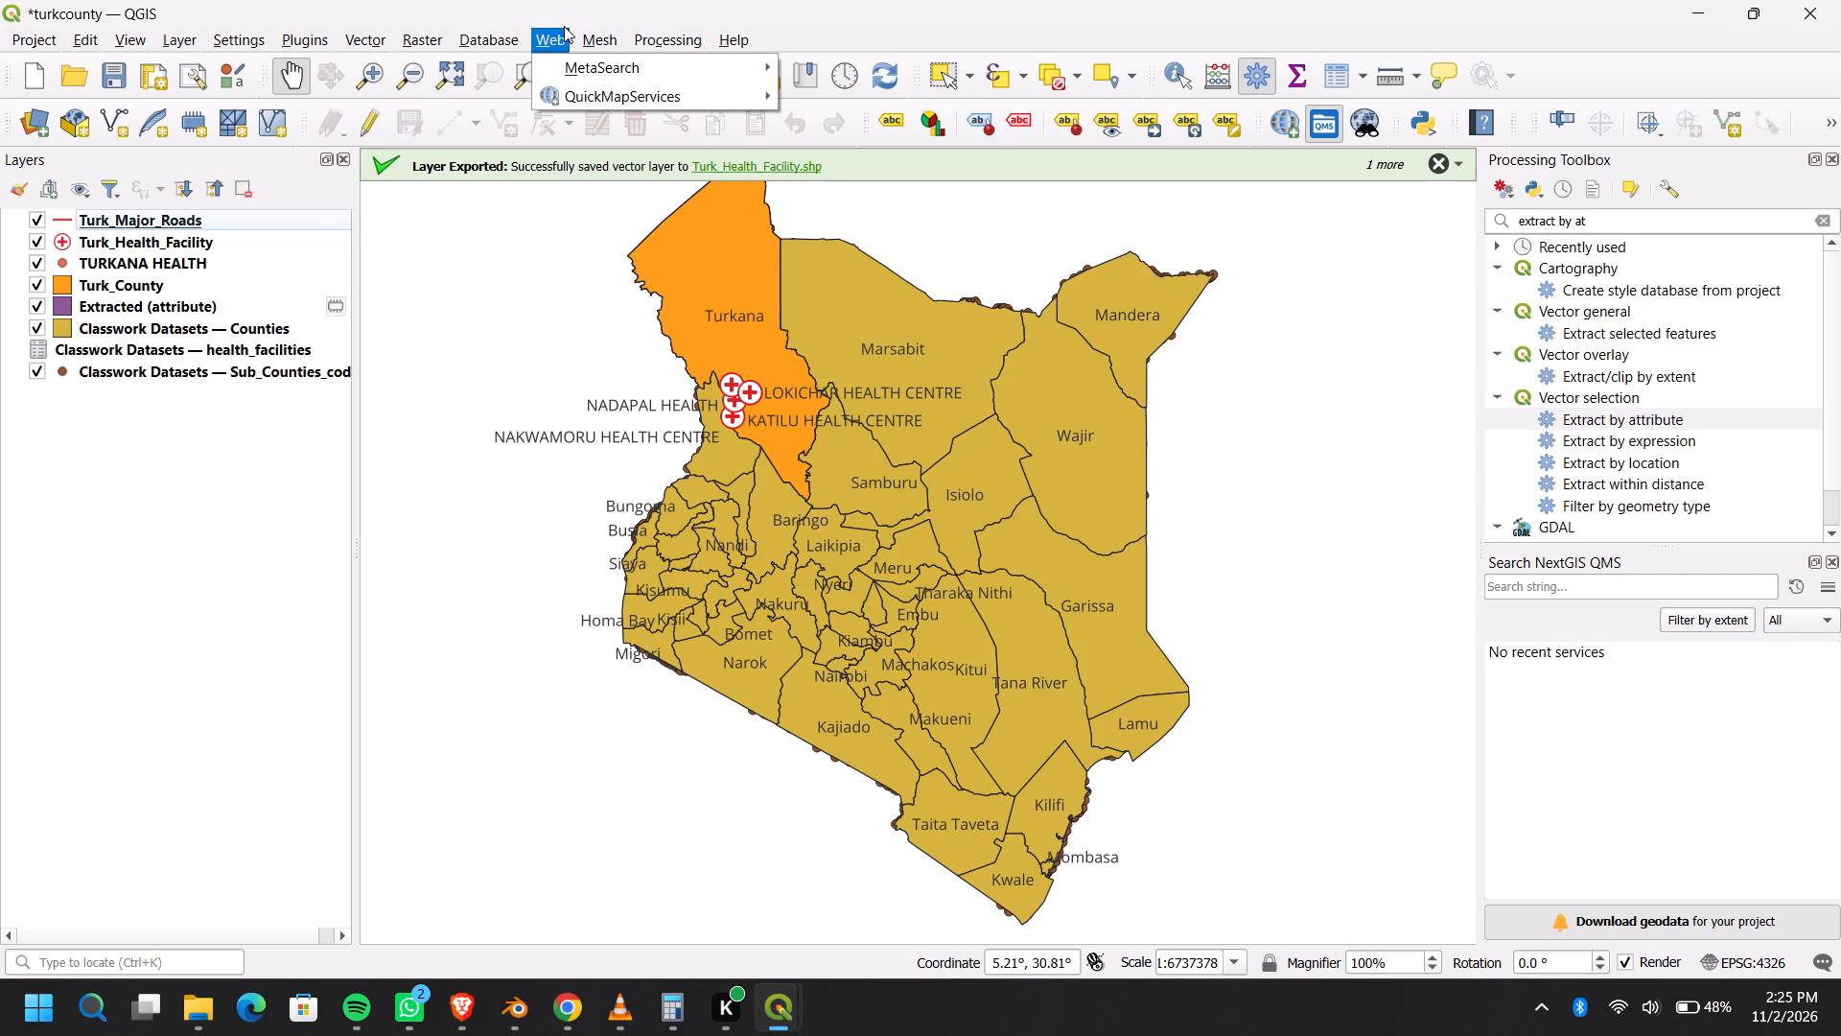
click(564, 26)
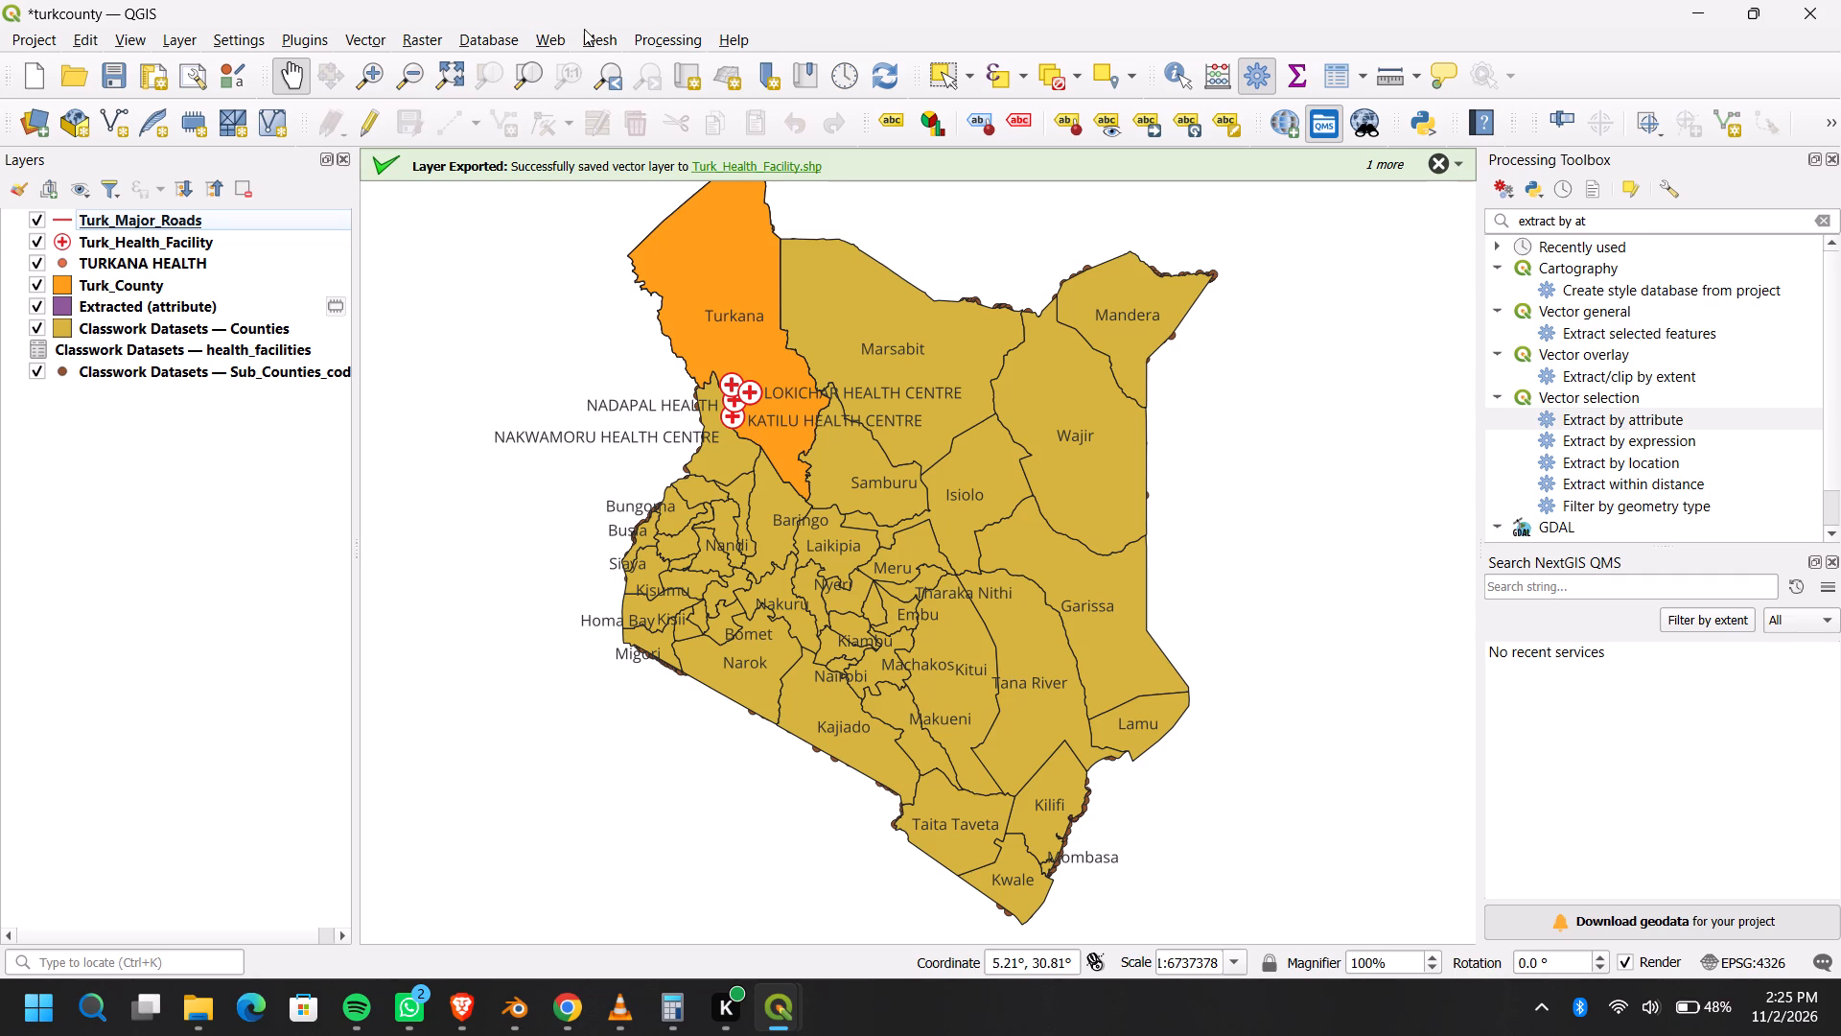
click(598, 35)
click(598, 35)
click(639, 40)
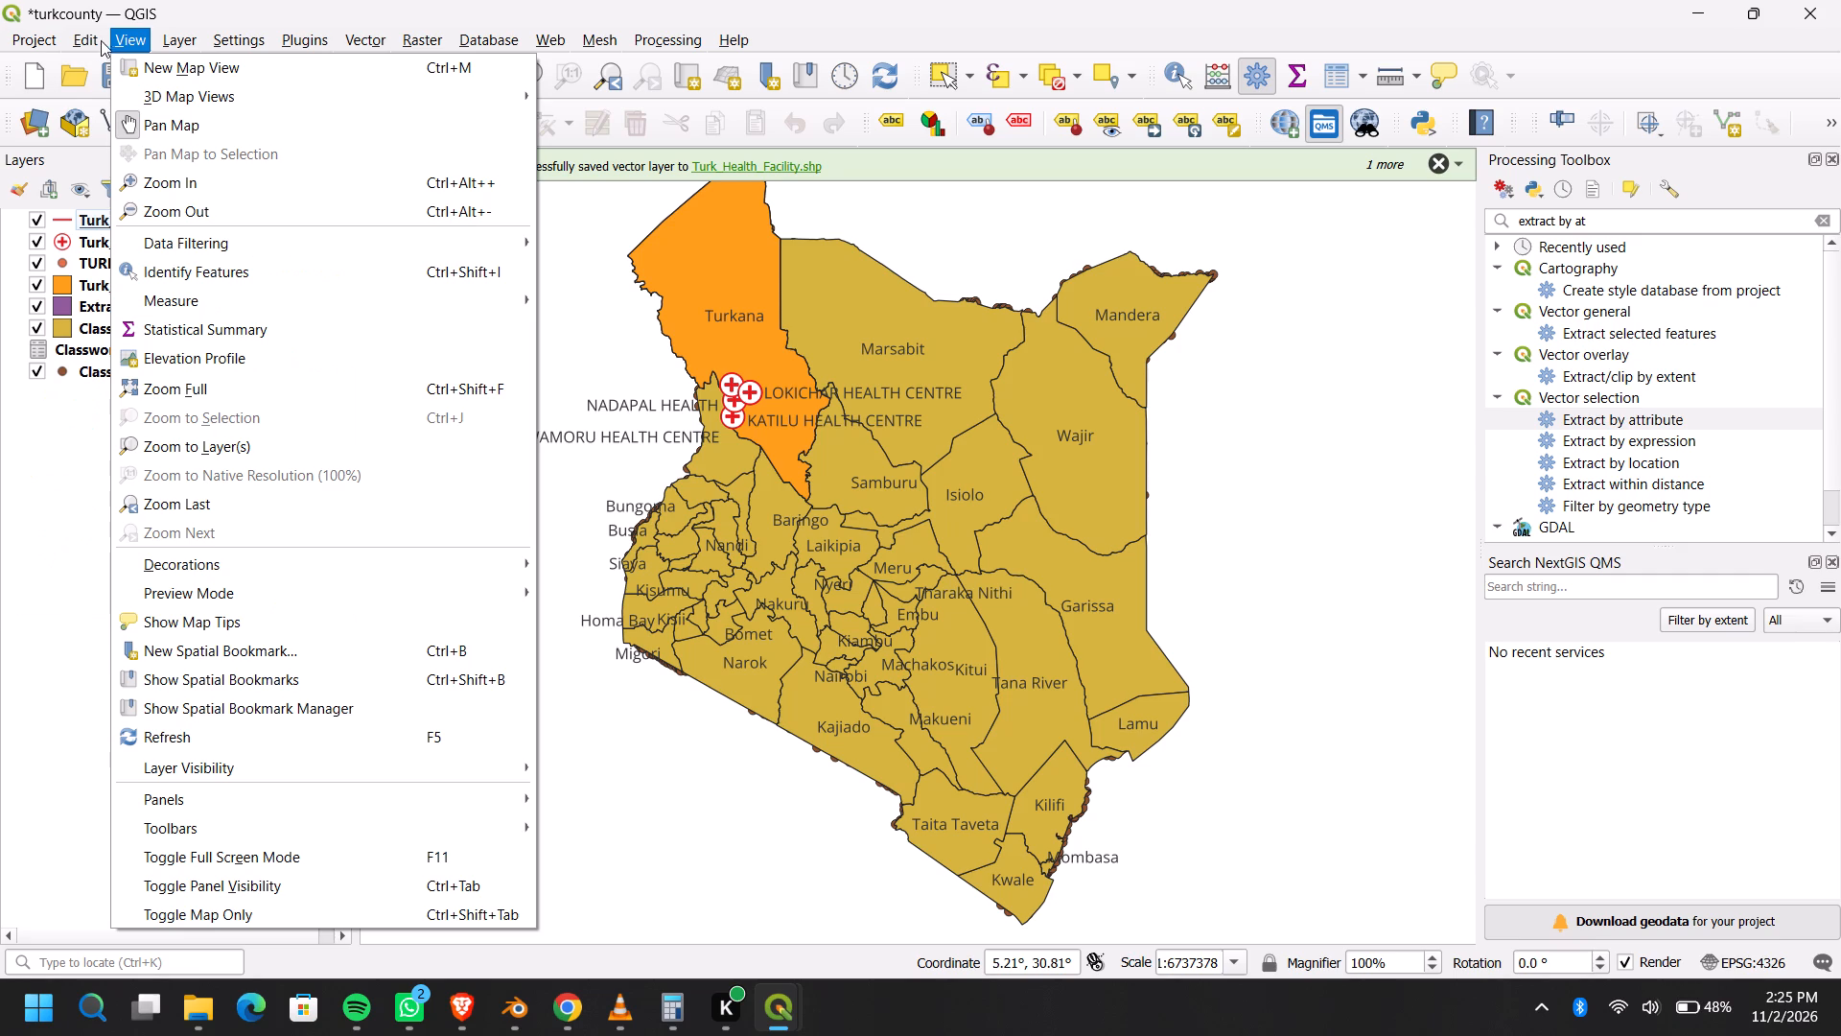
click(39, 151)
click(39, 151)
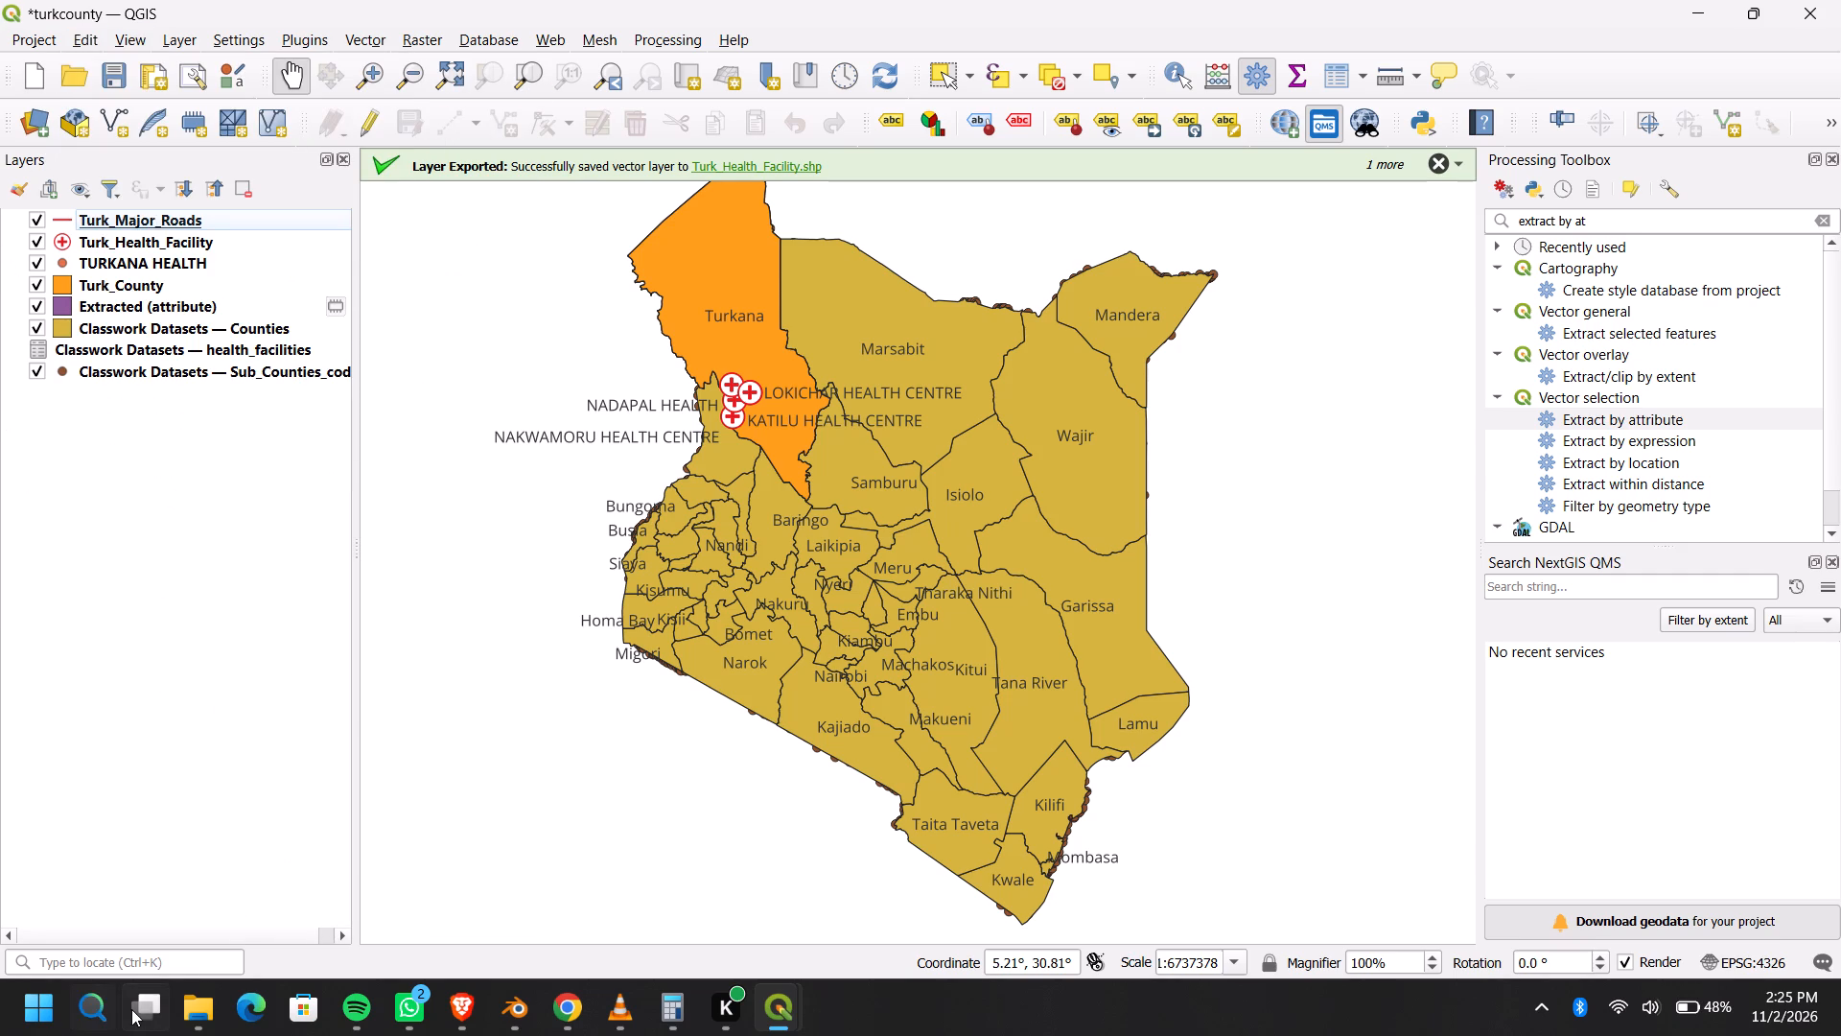
Search the locator for browser and clear the search text.
click(56, 967)
key(b)
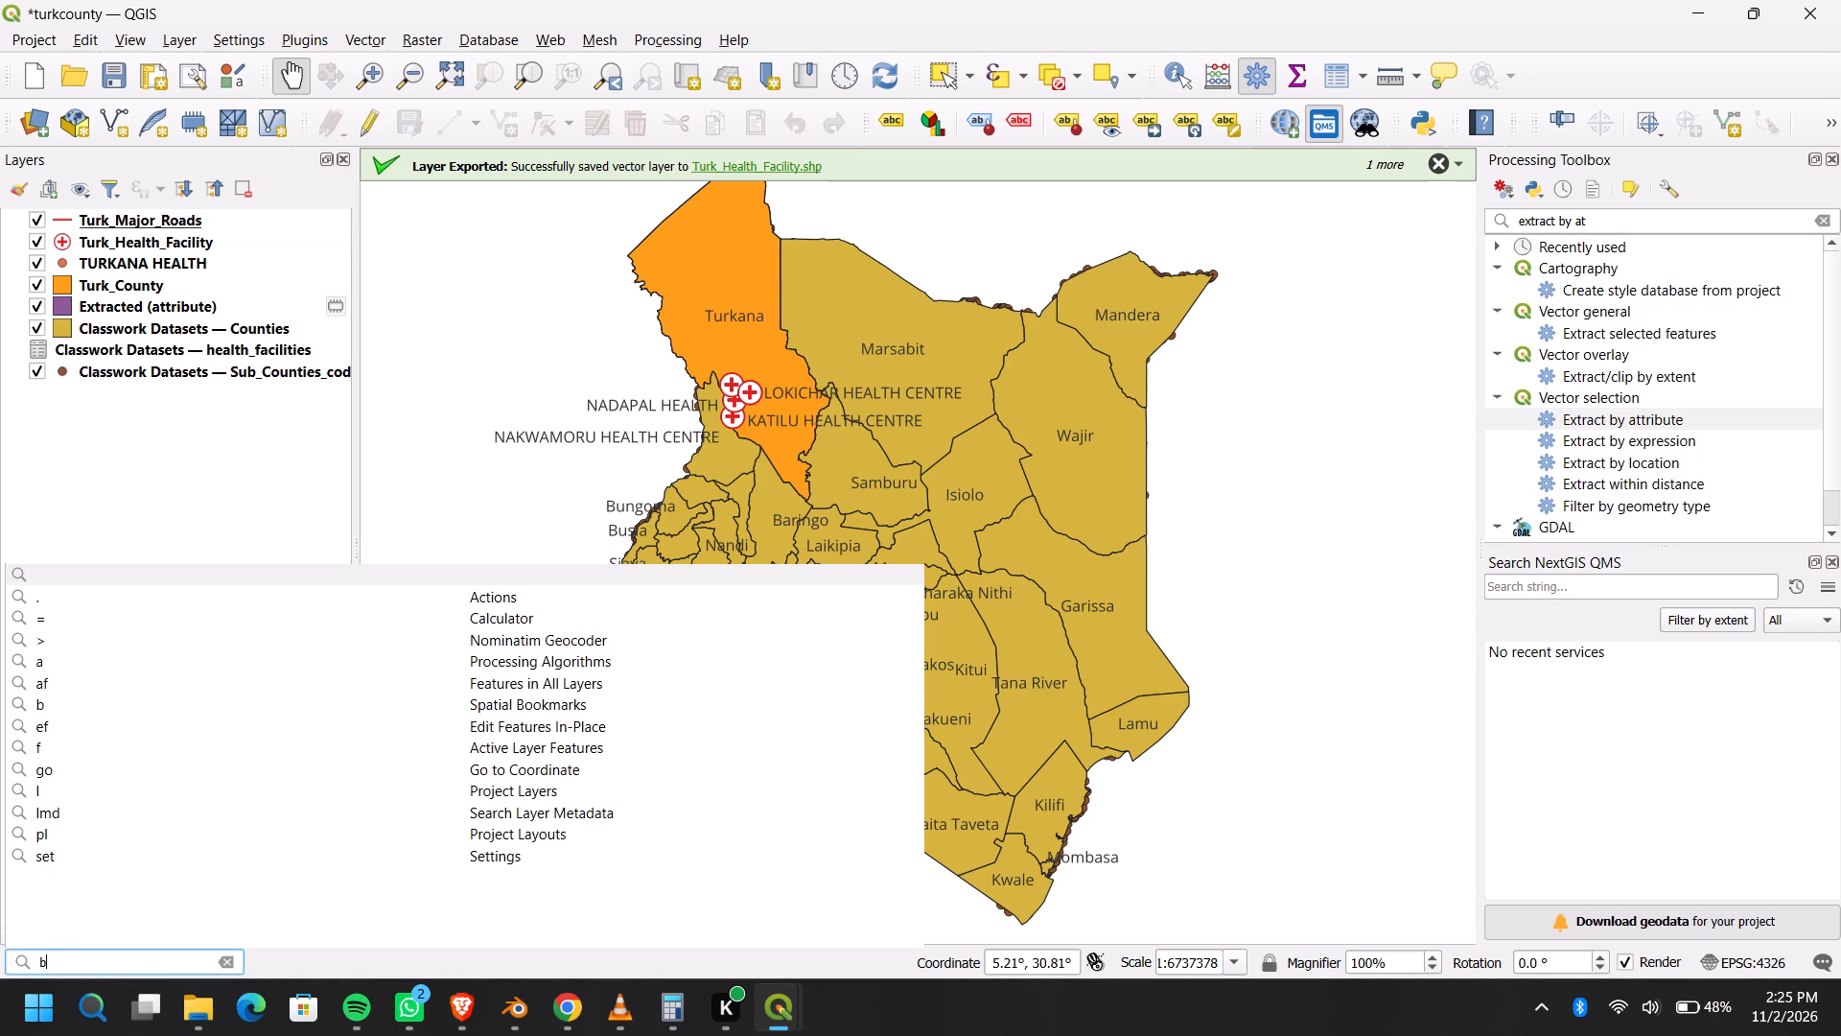
key(r)
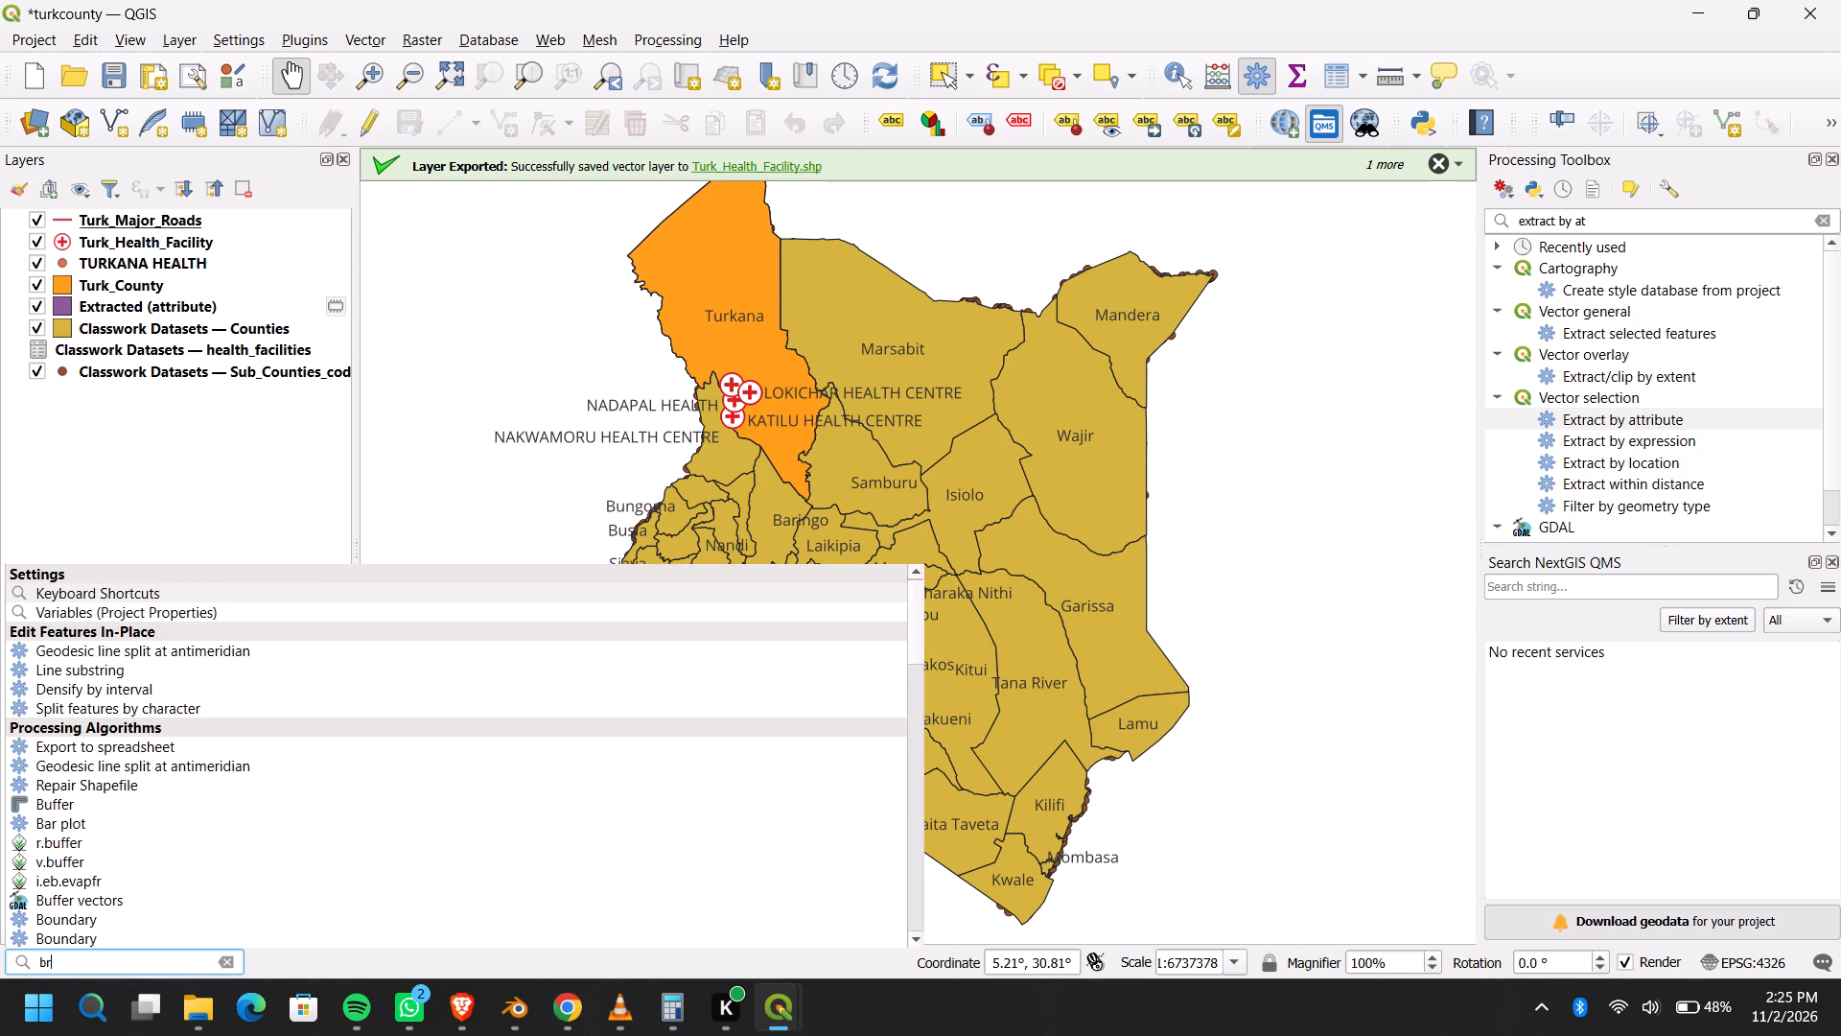
key(o)
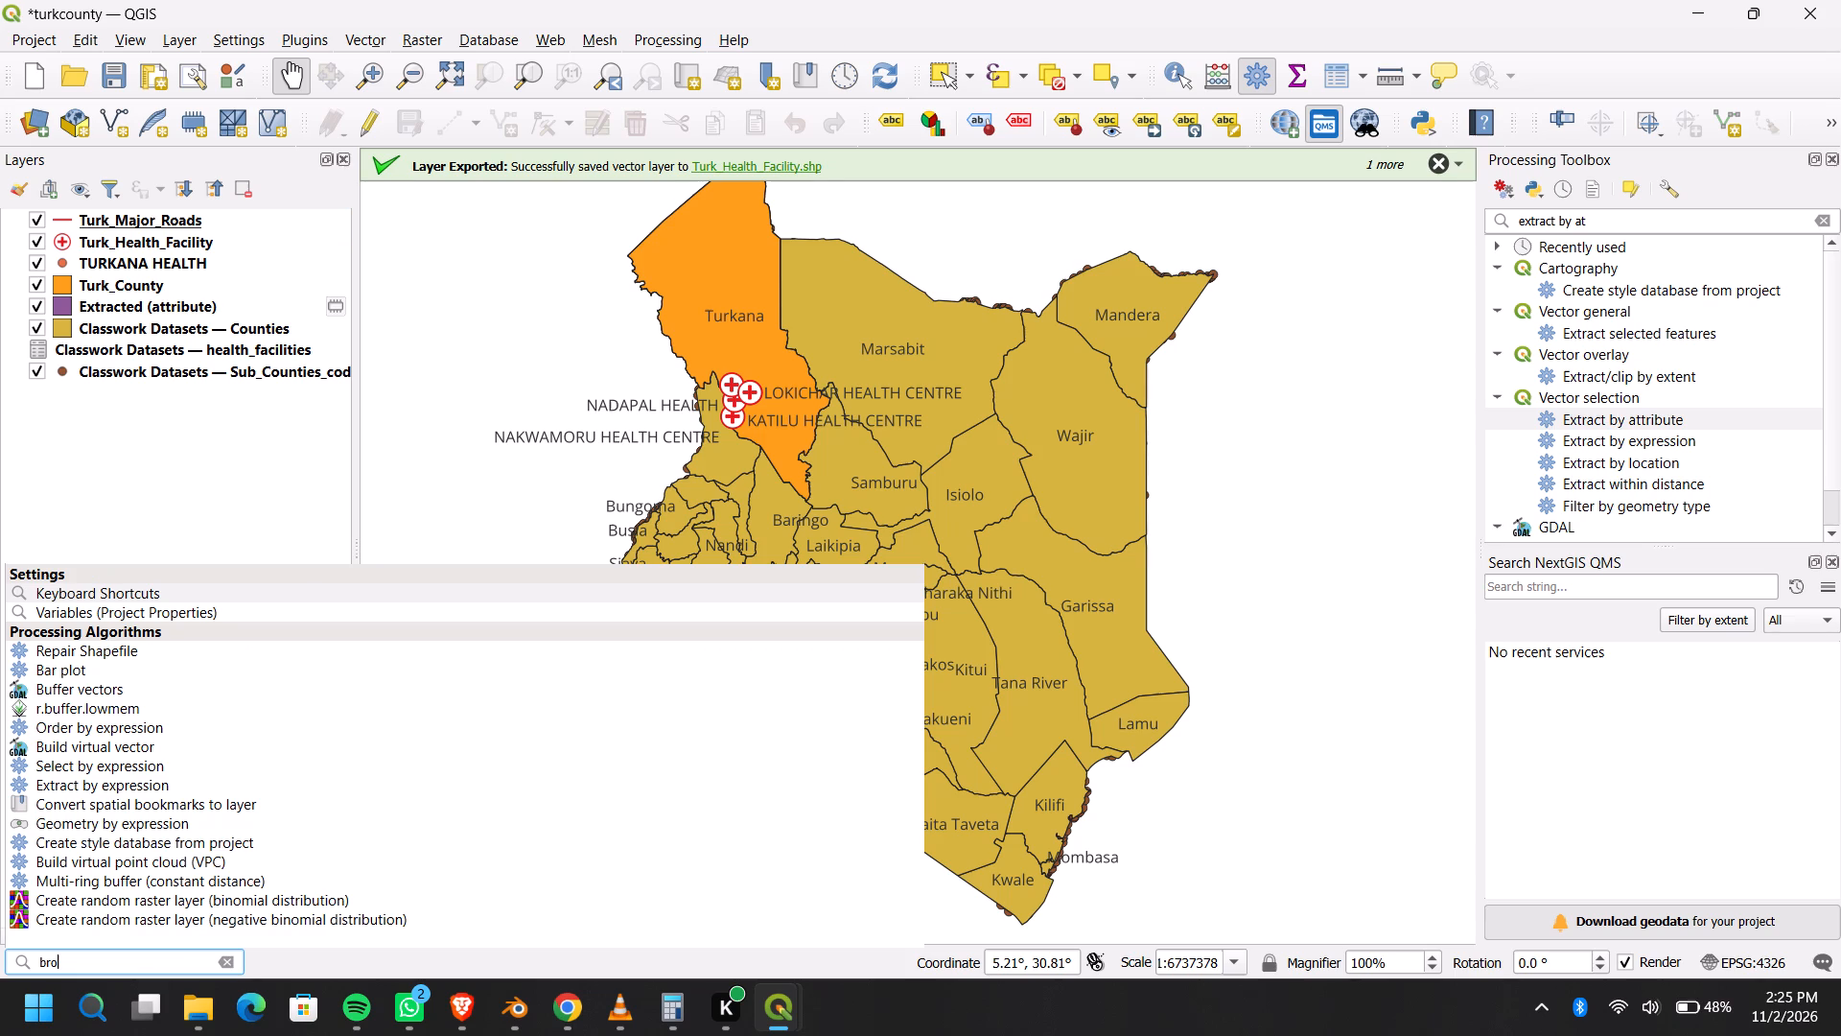
text(wswe)
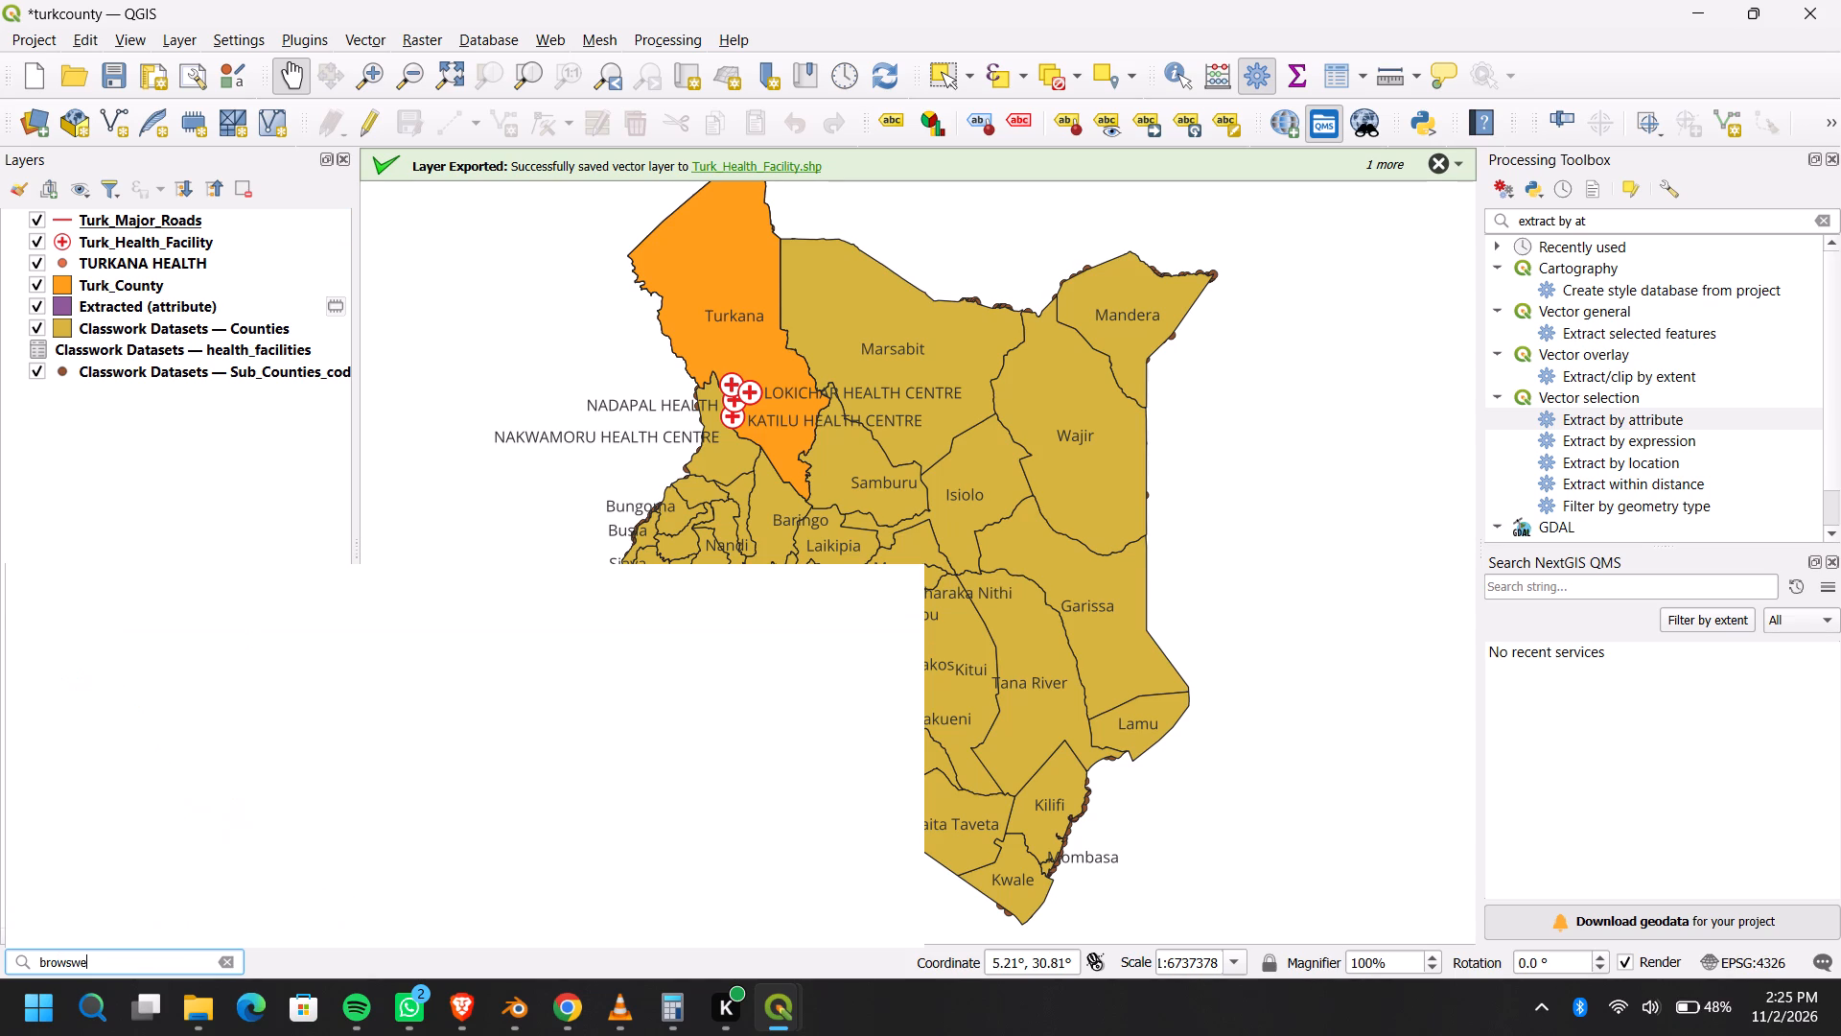
key(BackSpace)
key(BackSpace)
text(er)
drag(190, 535, 198, 519)
click(221, 954)
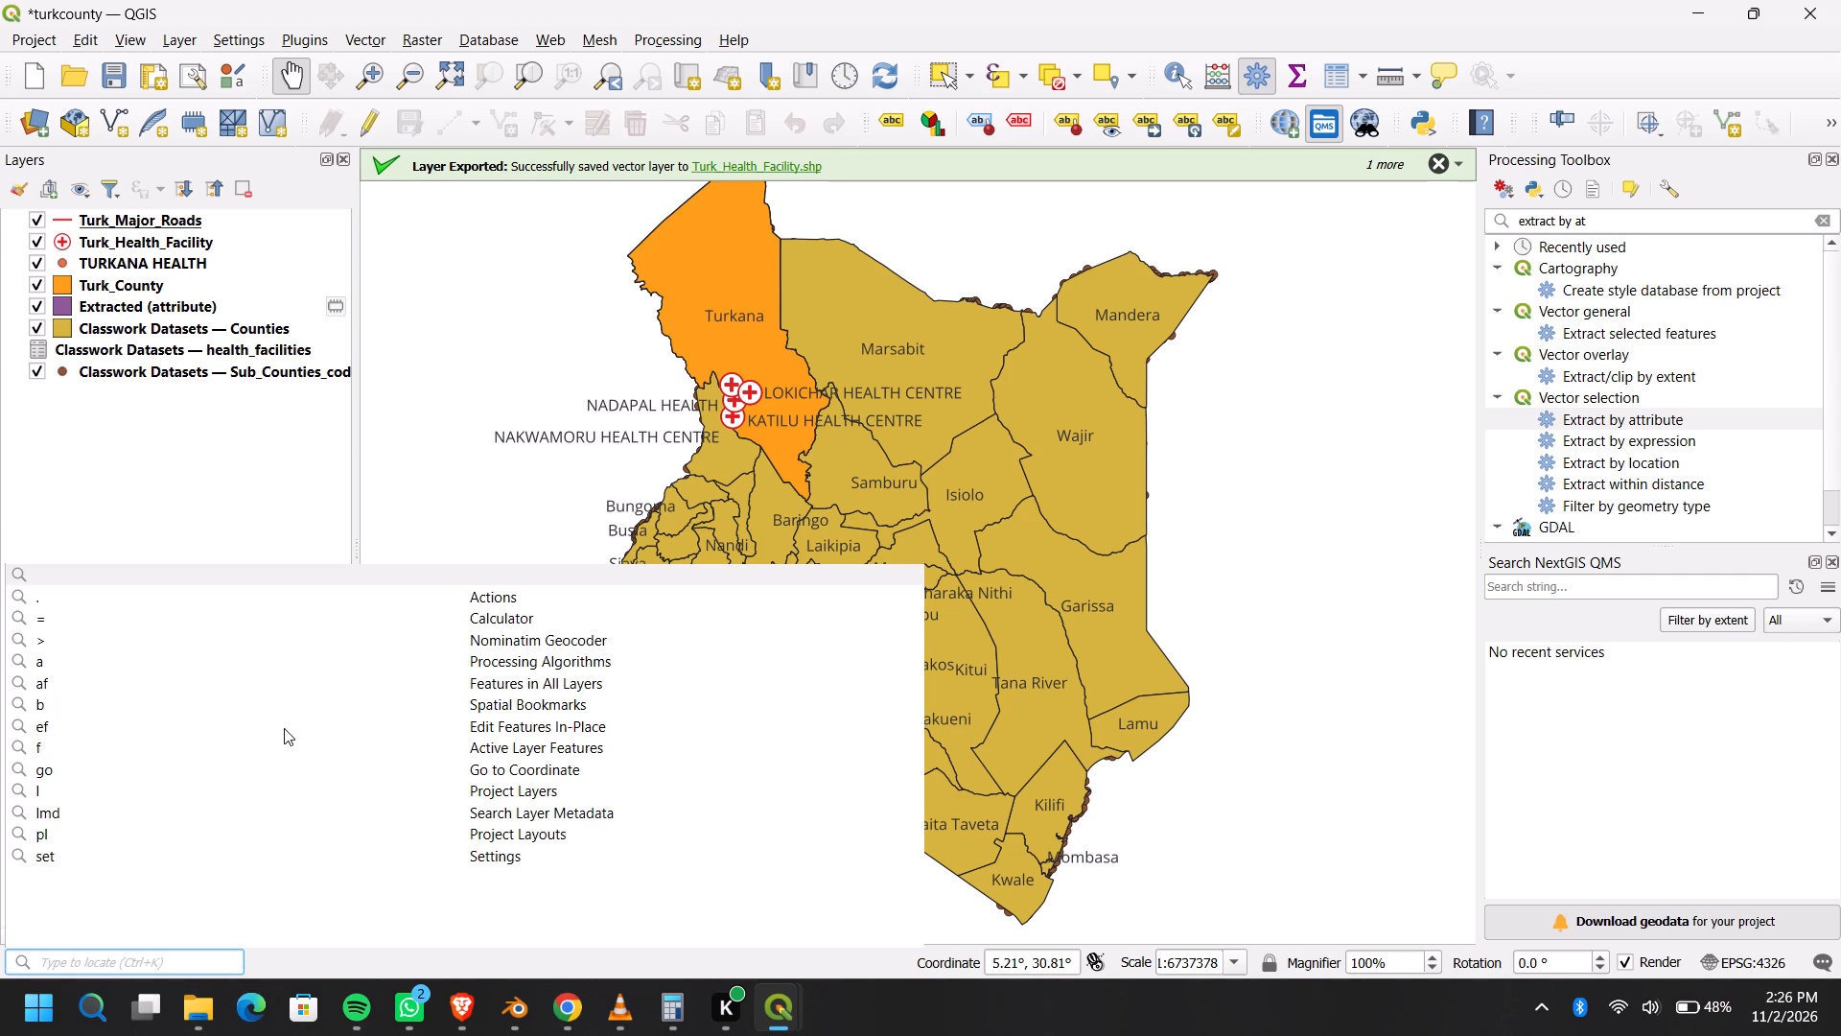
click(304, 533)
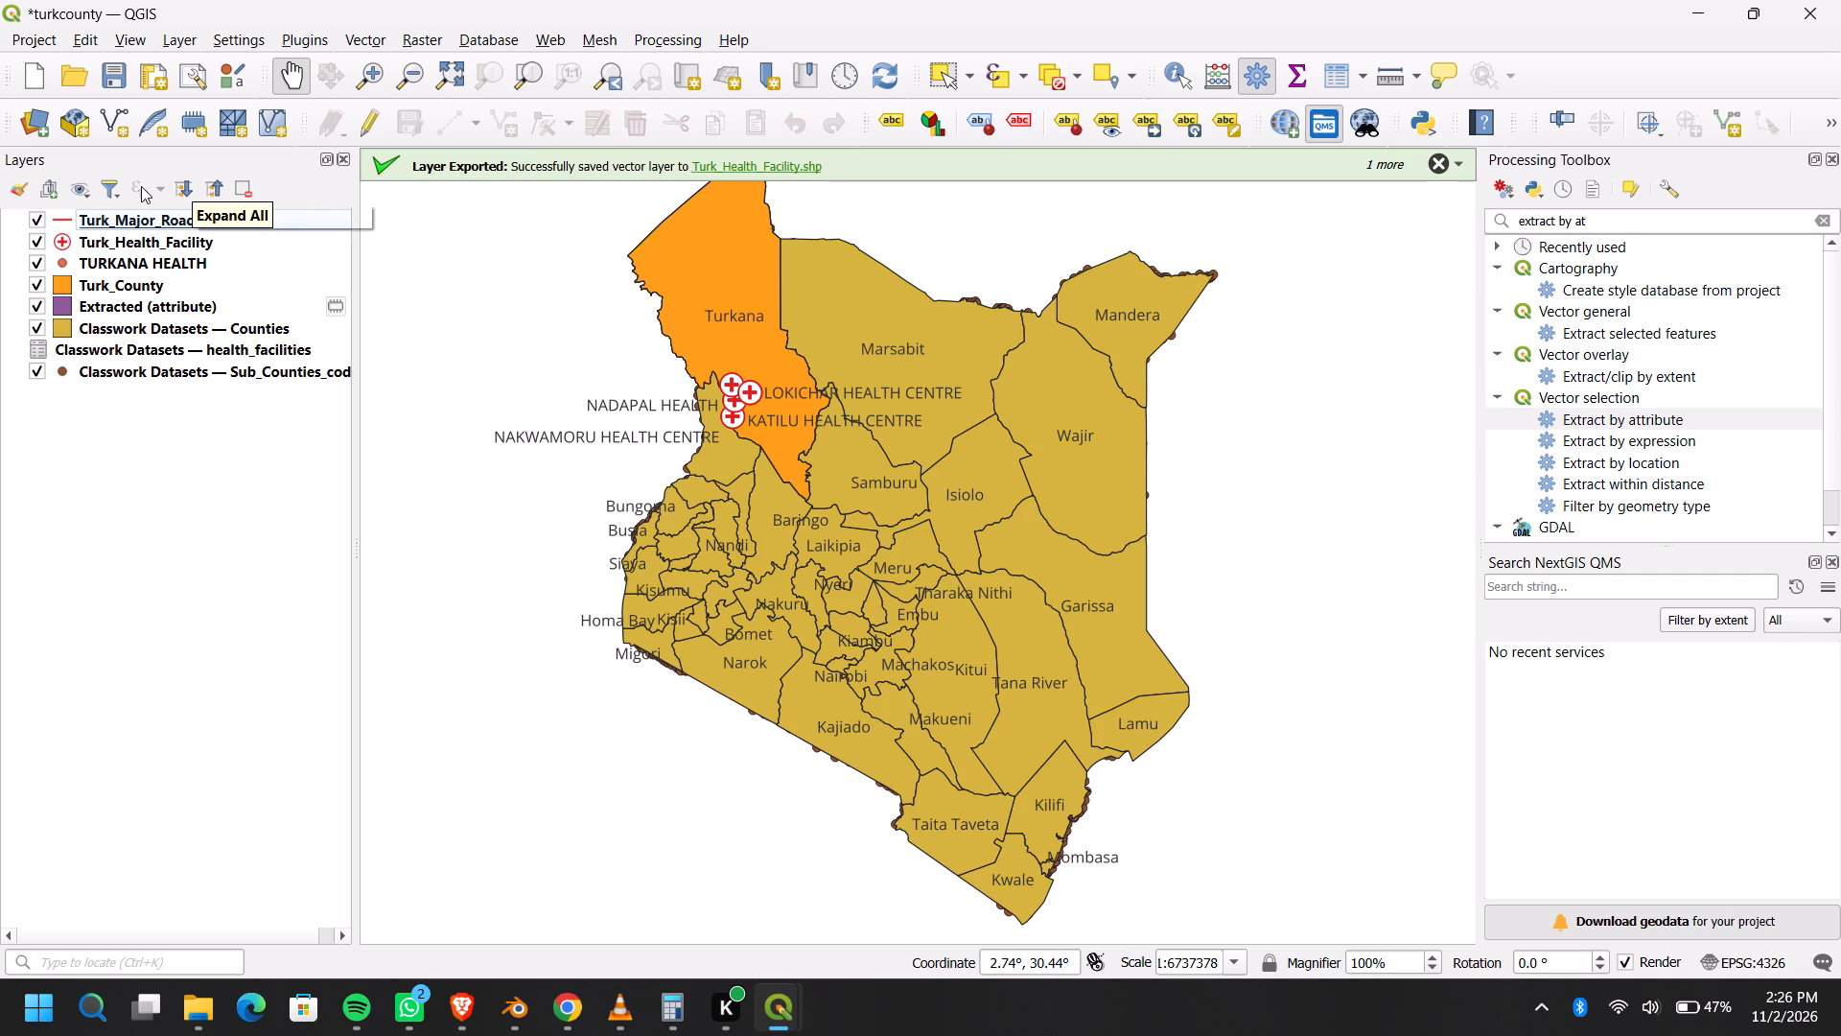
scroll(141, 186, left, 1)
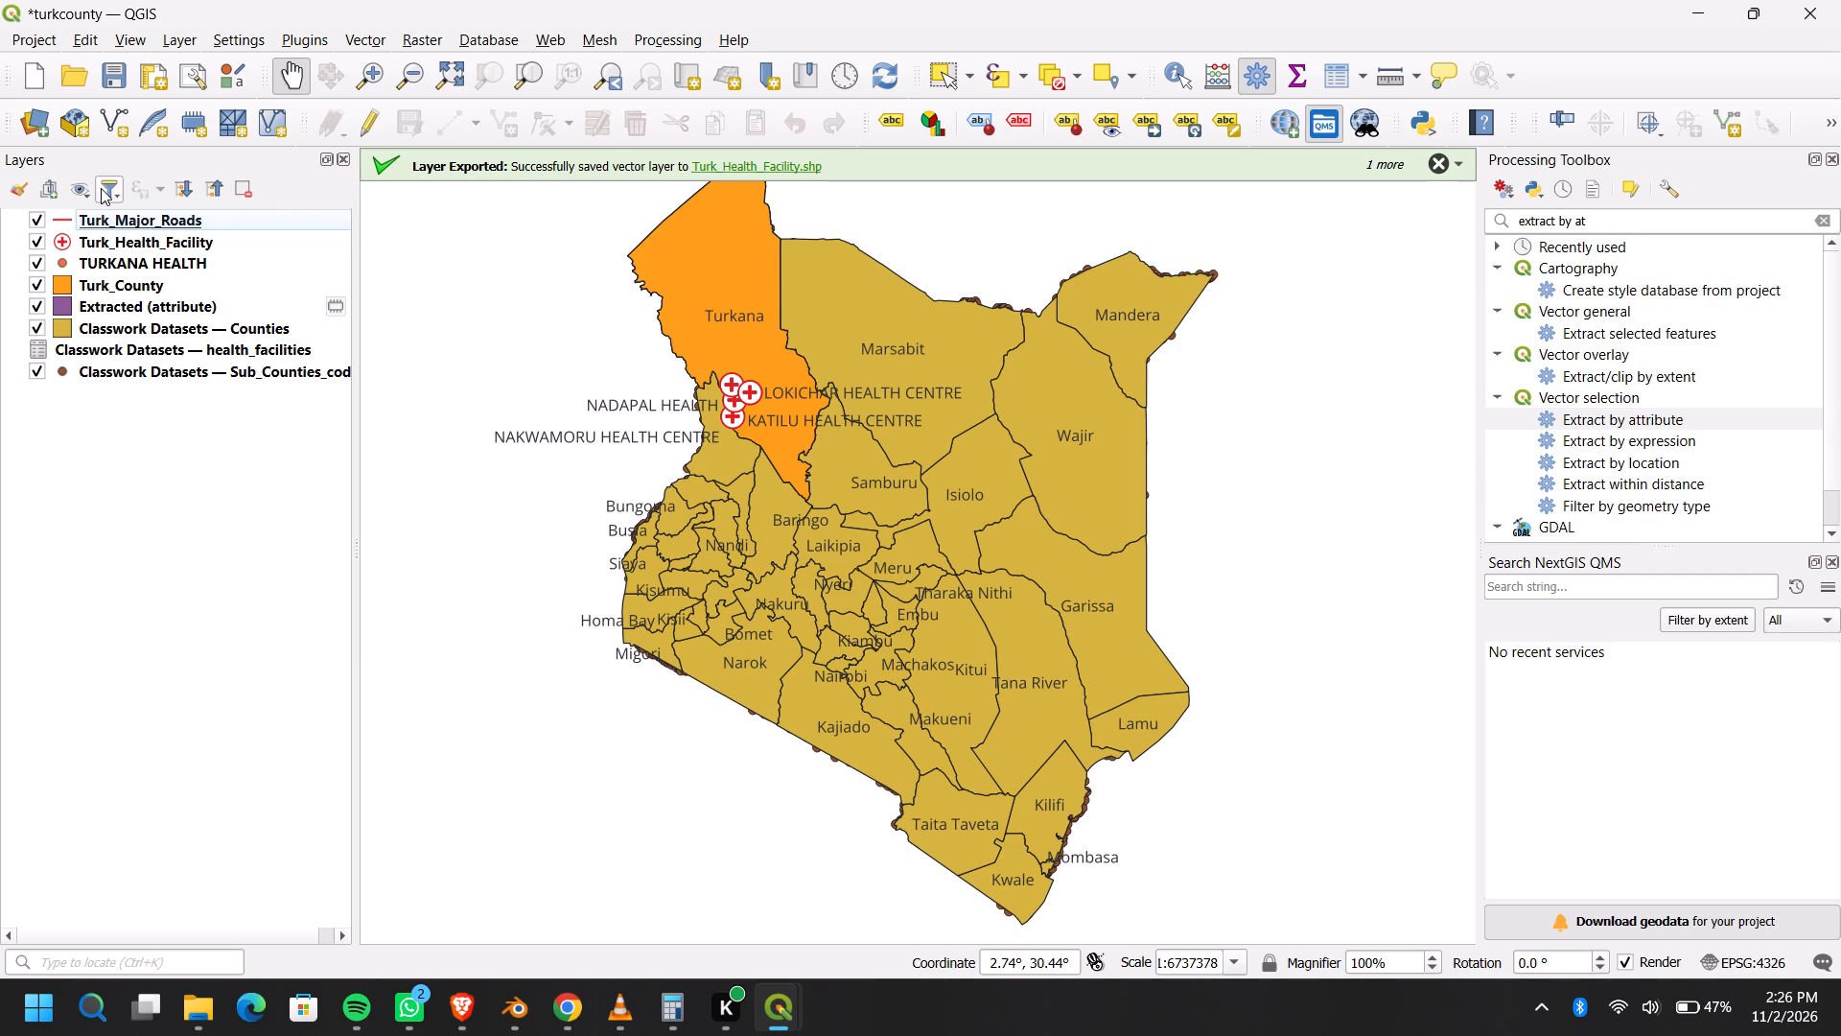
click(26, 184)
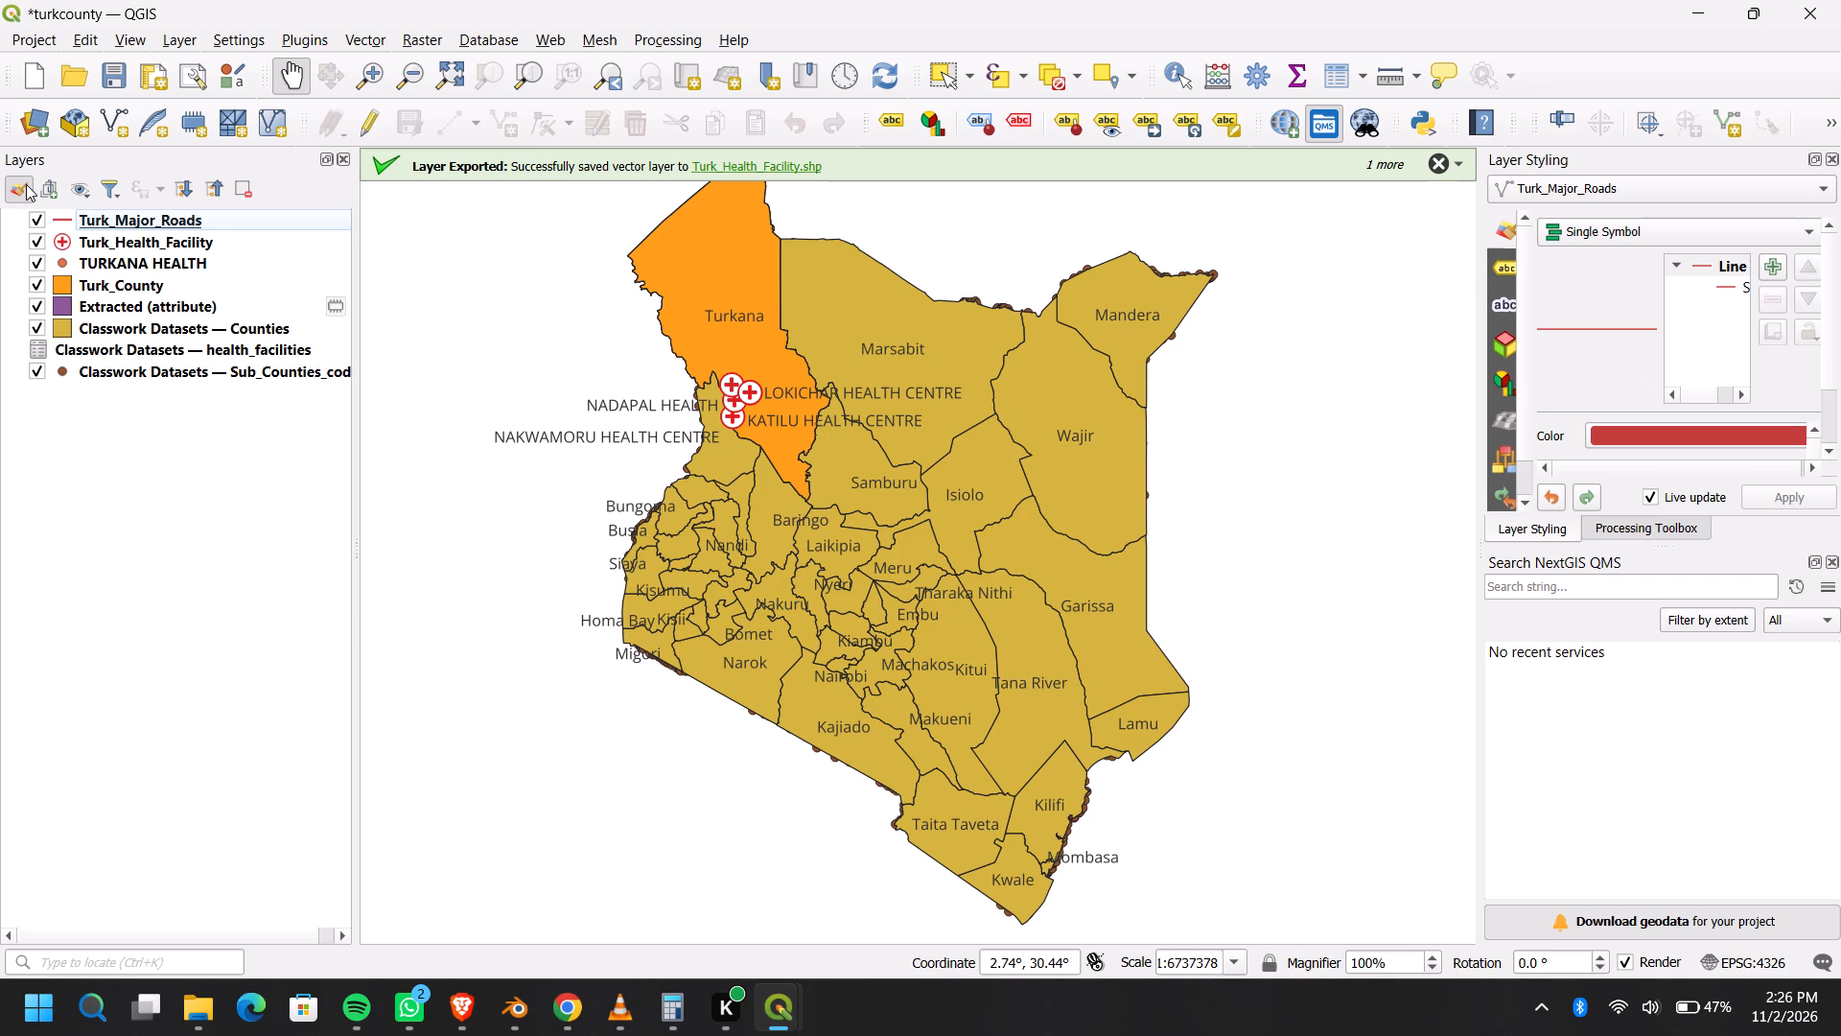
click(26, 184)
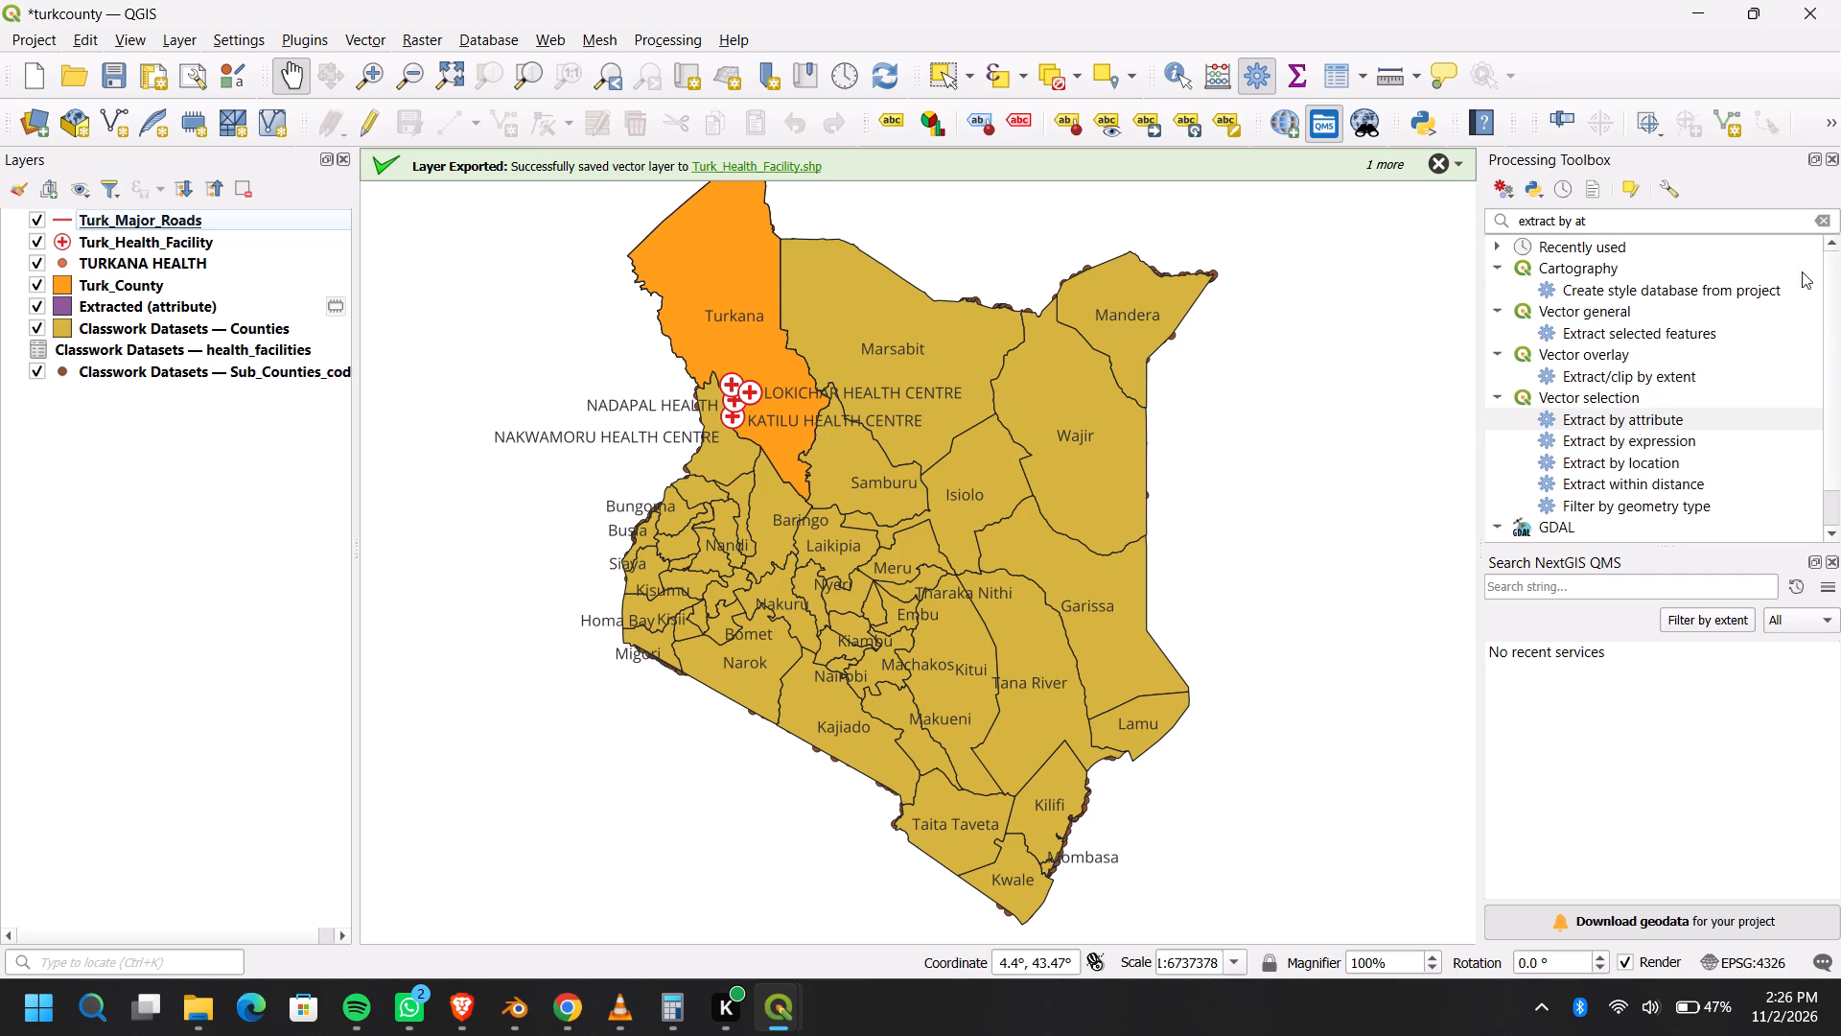
Clear the search text in the Processing Toolbox.
click(1827, 220)
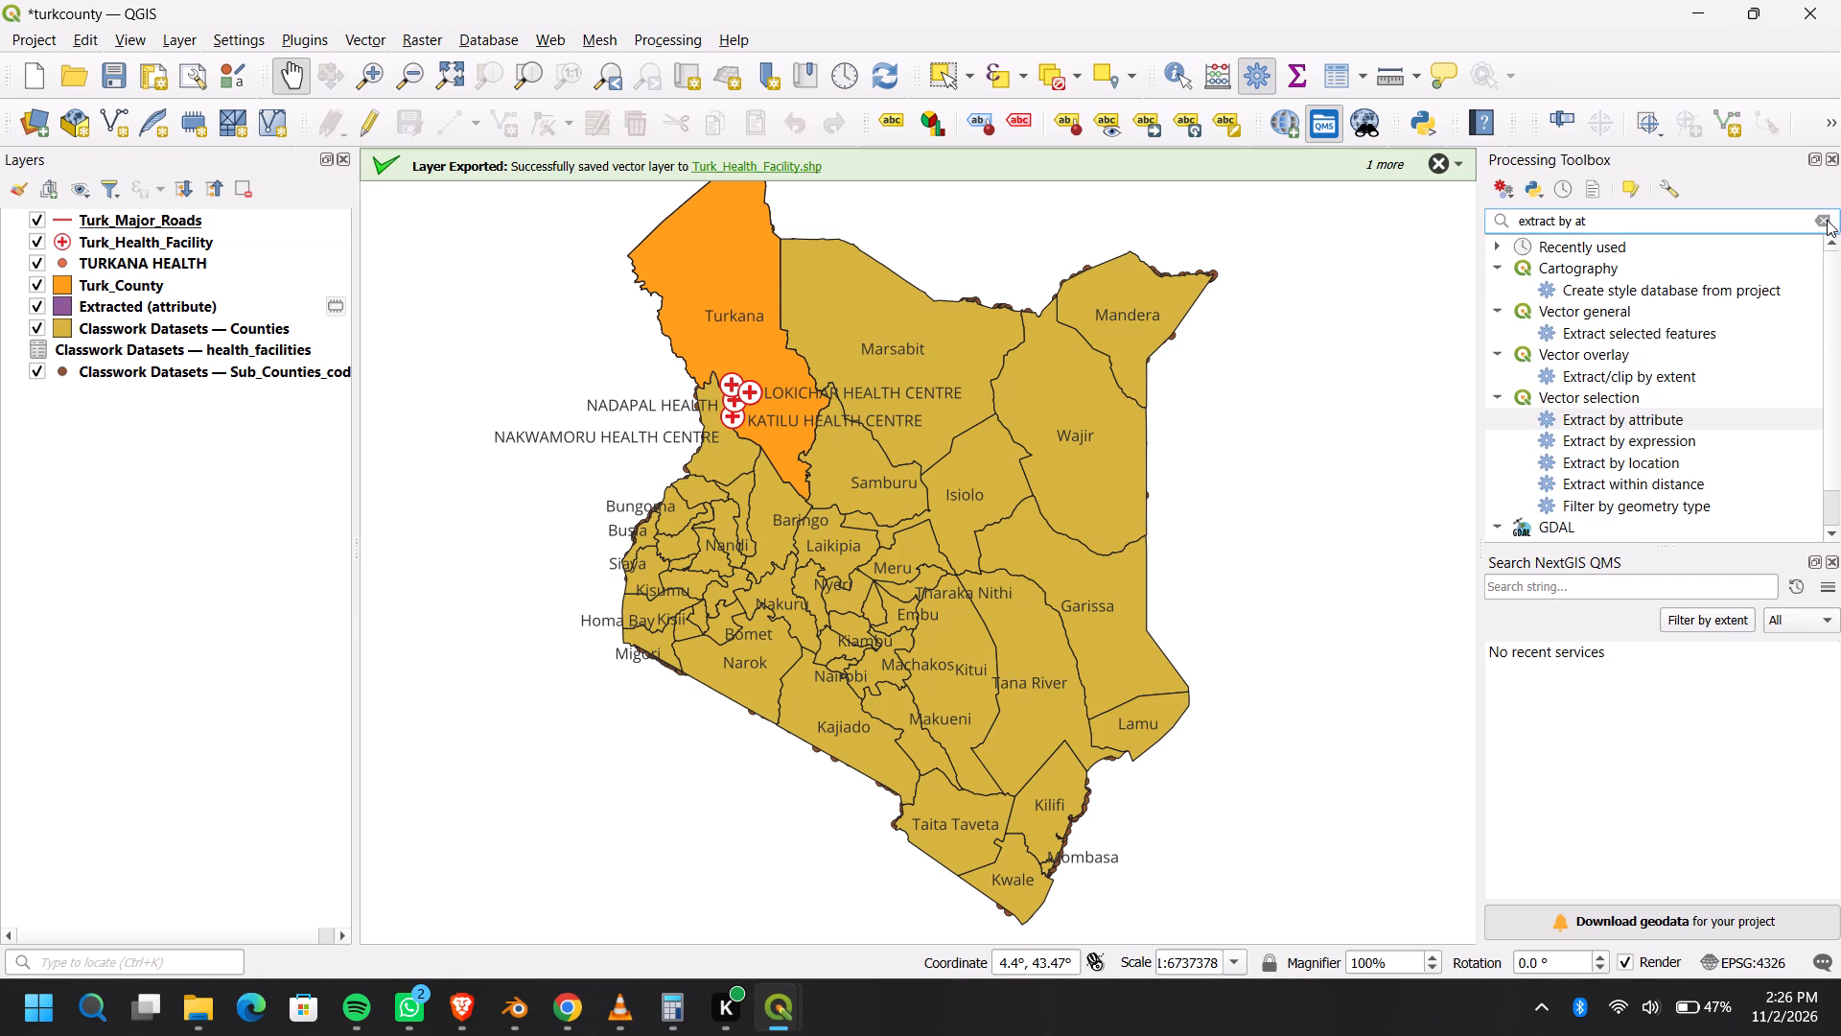
click(1818, 222)
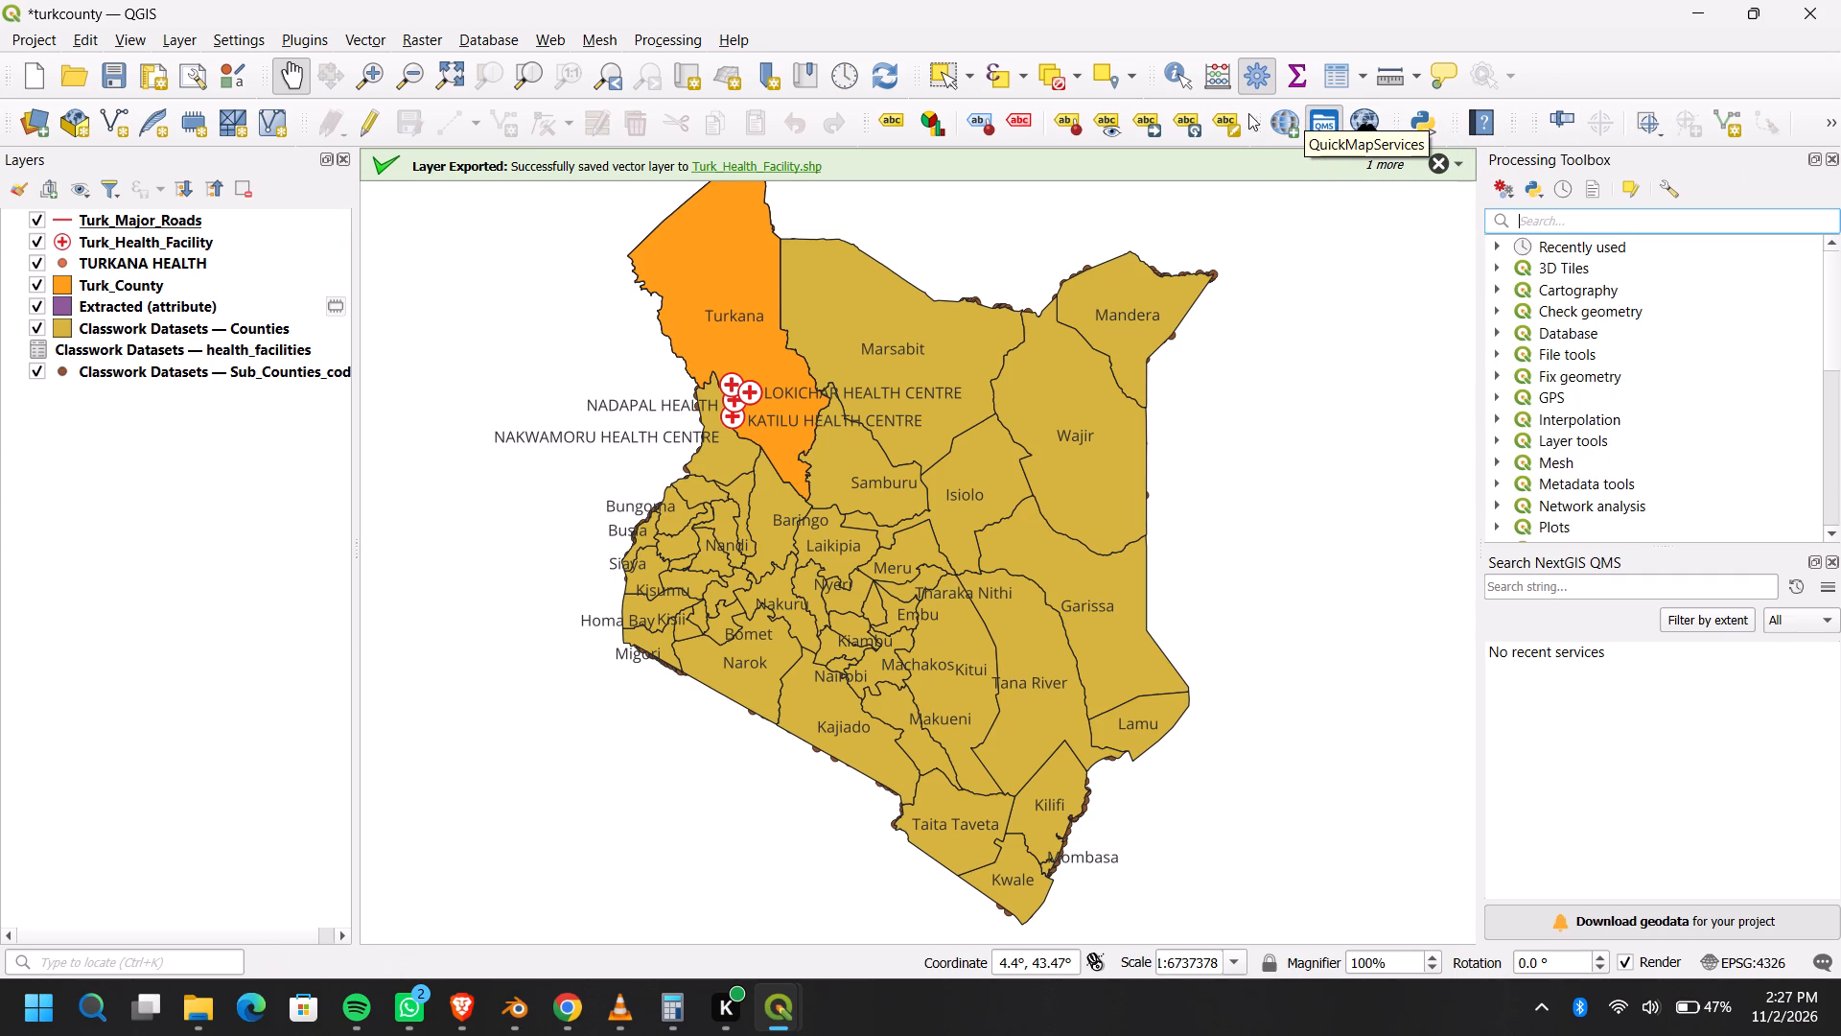
Show the Browser panel and enlarge it until the XYZ Tiles entry is in view.
right_click(1193, 117)
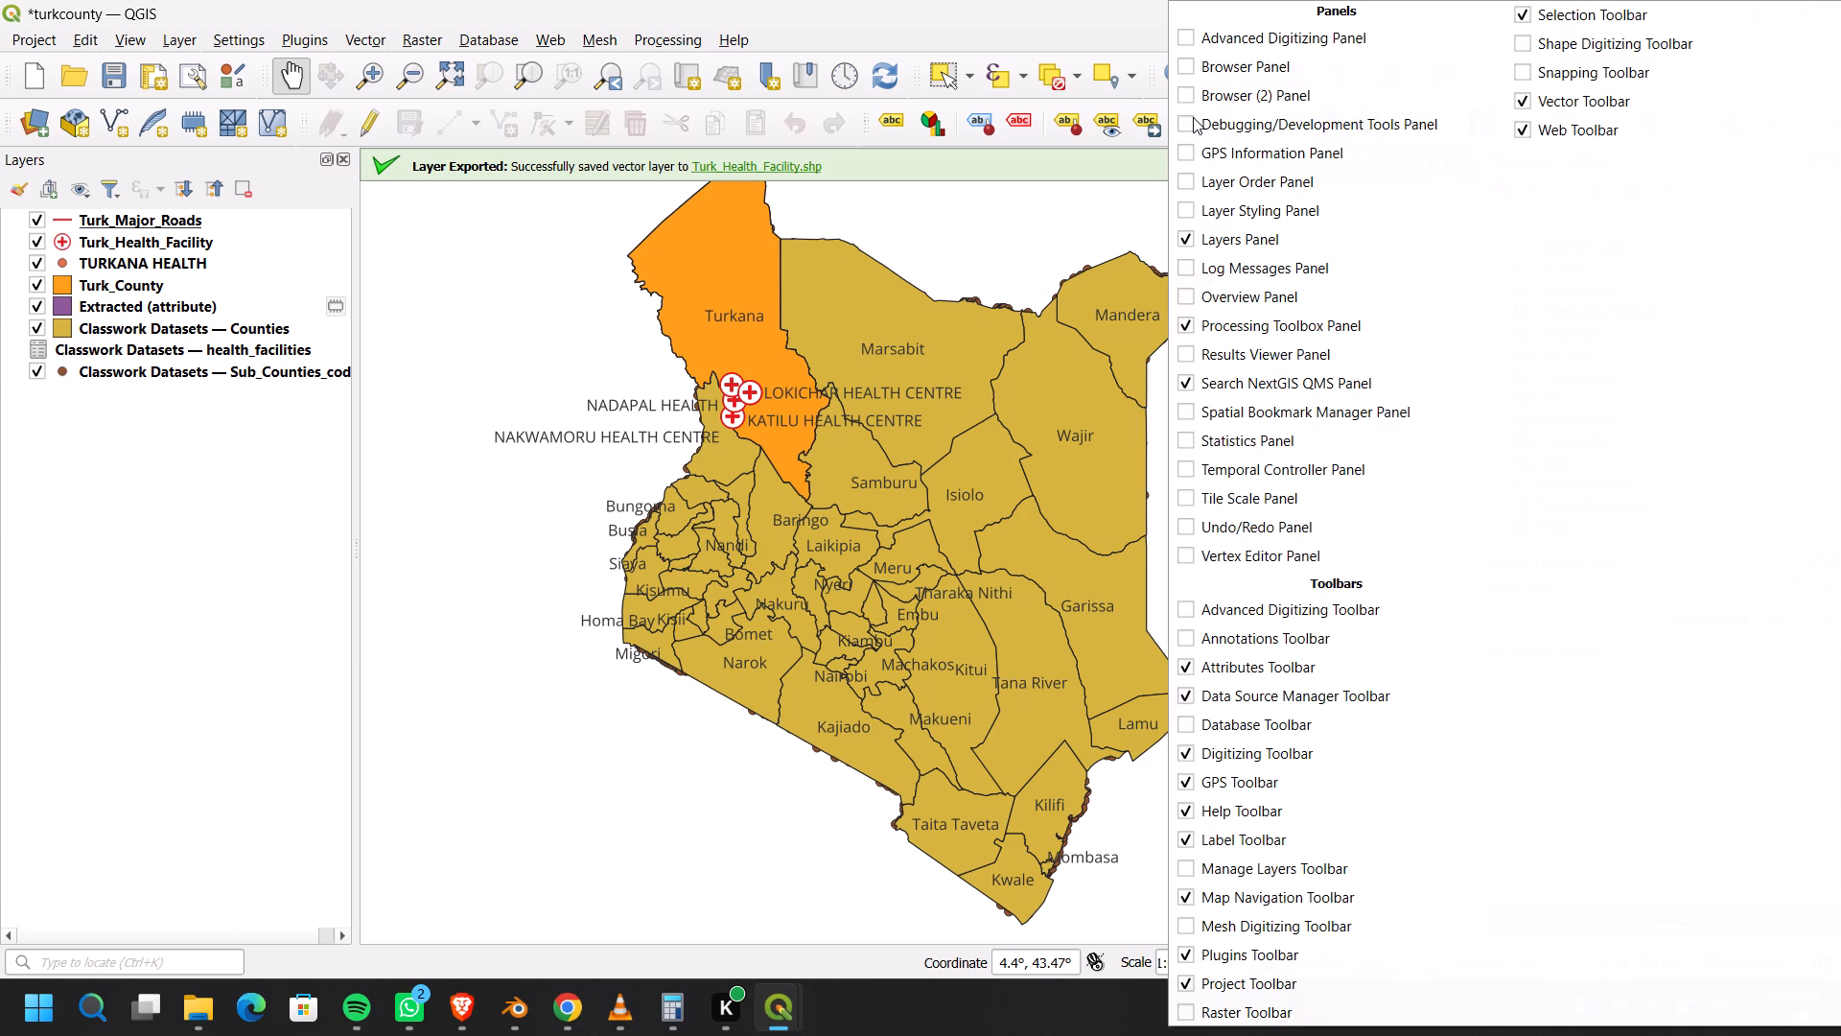
scroll(1193, 117, left, 1)
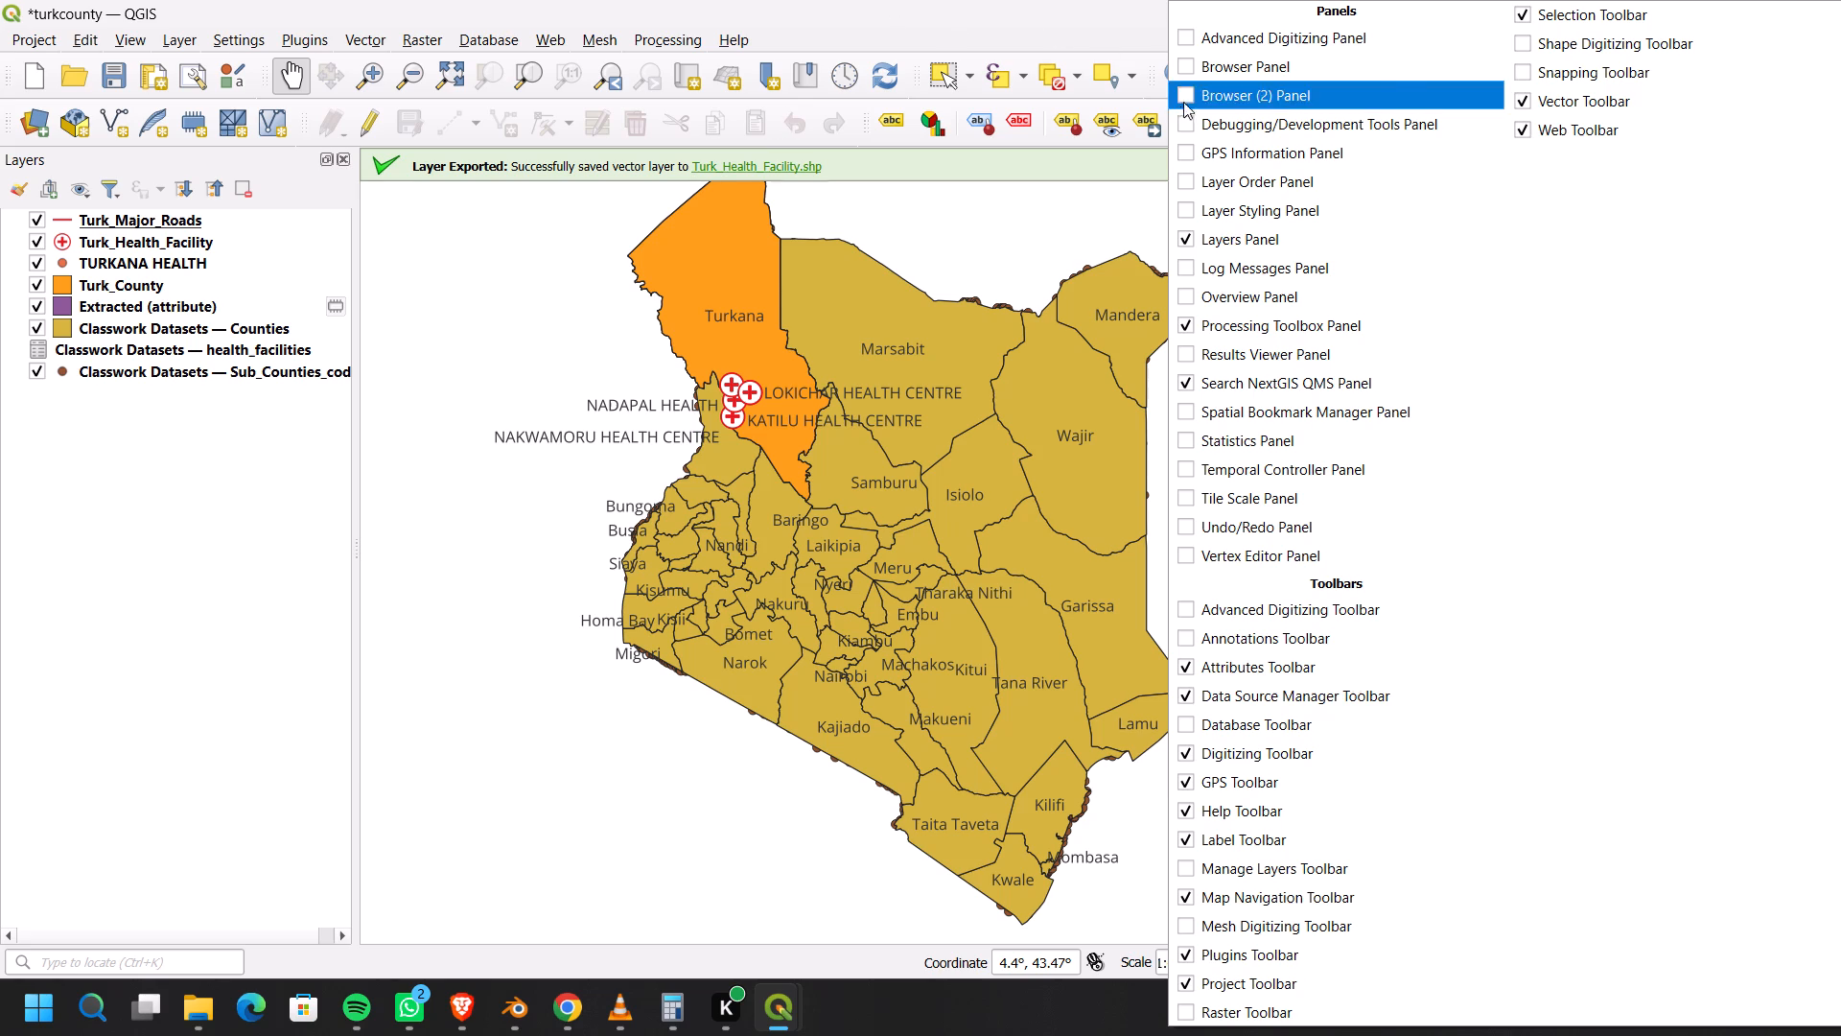
click(1179, 73)
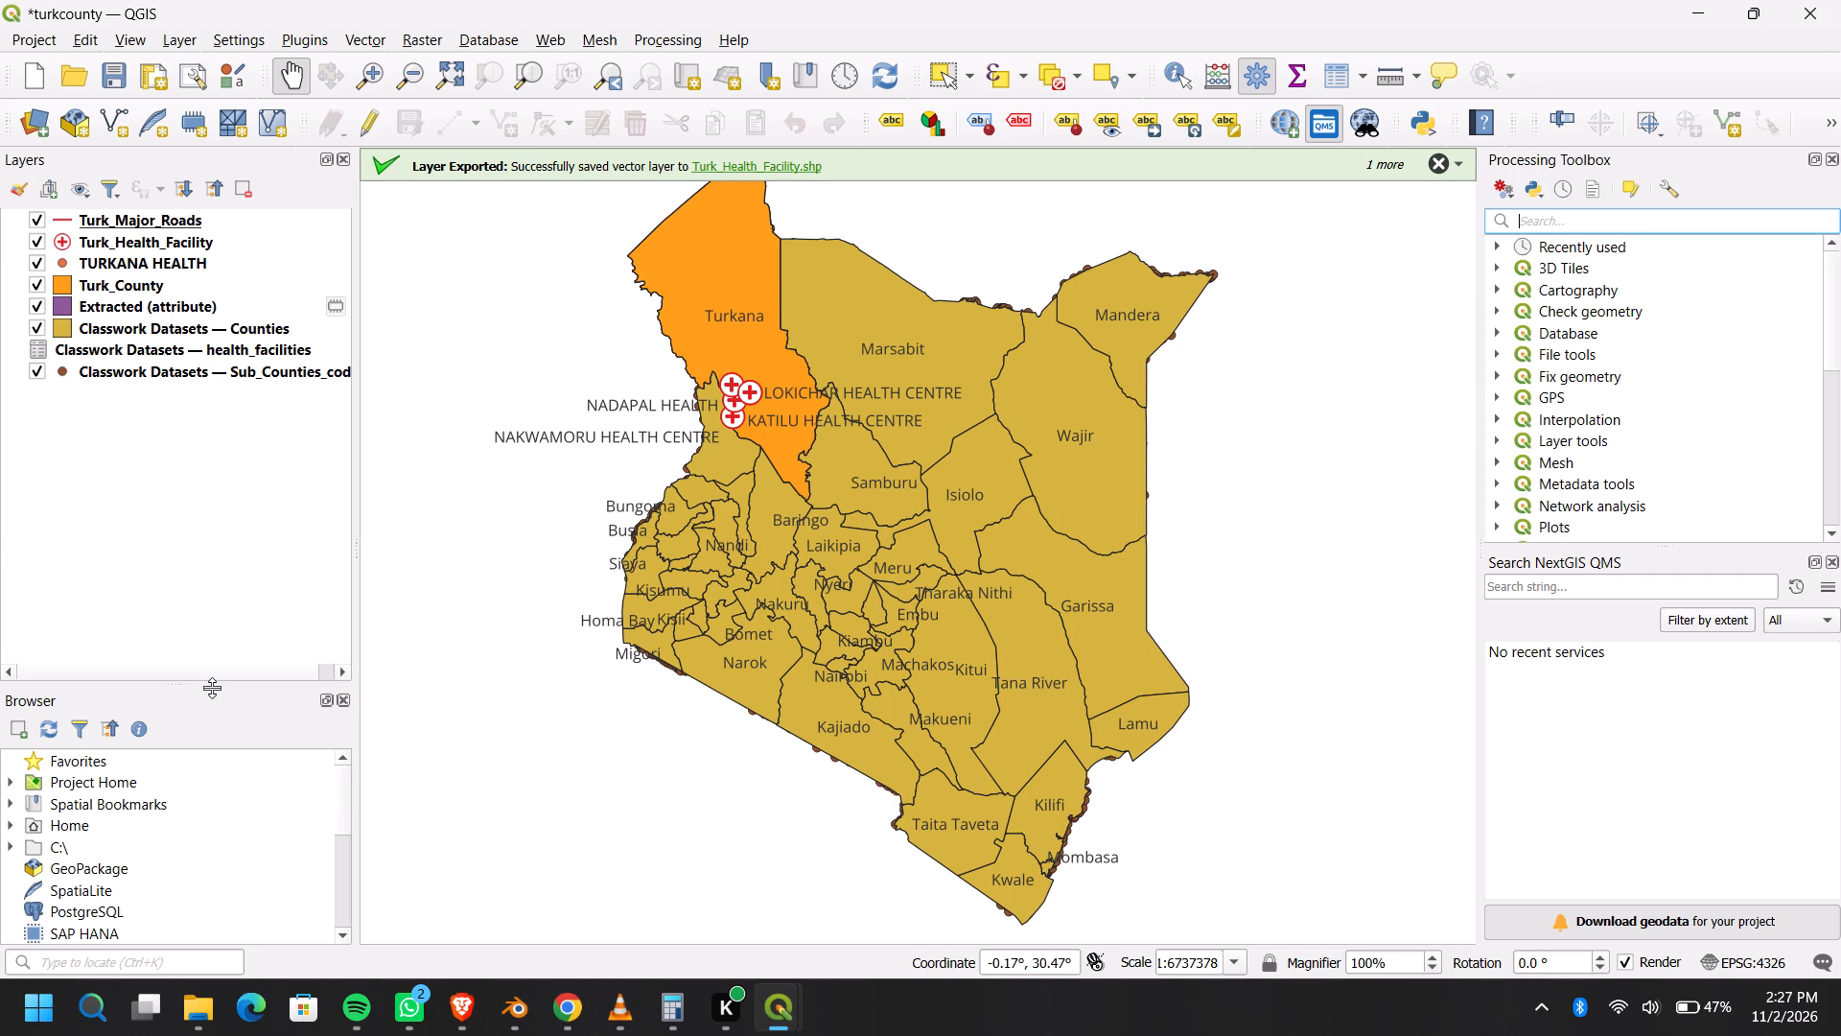
drag(212, 688, 209, 553)
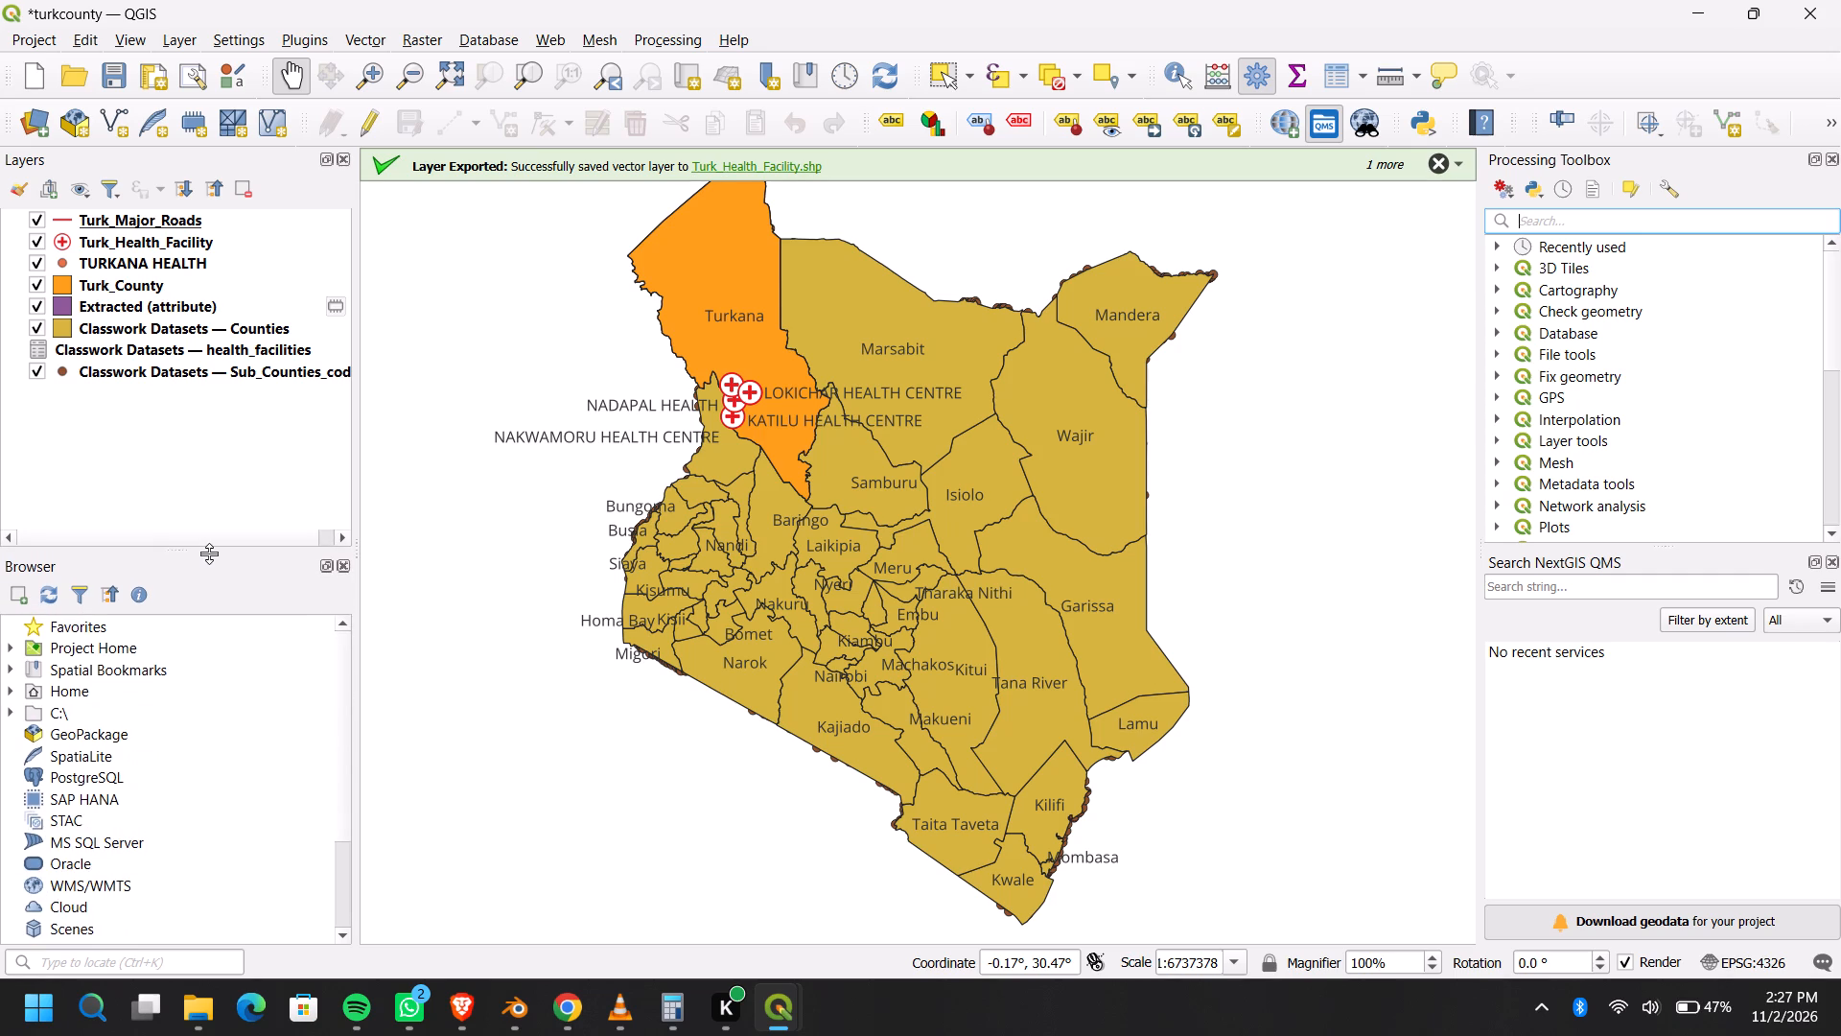
drag(209, 553, 208, 462)
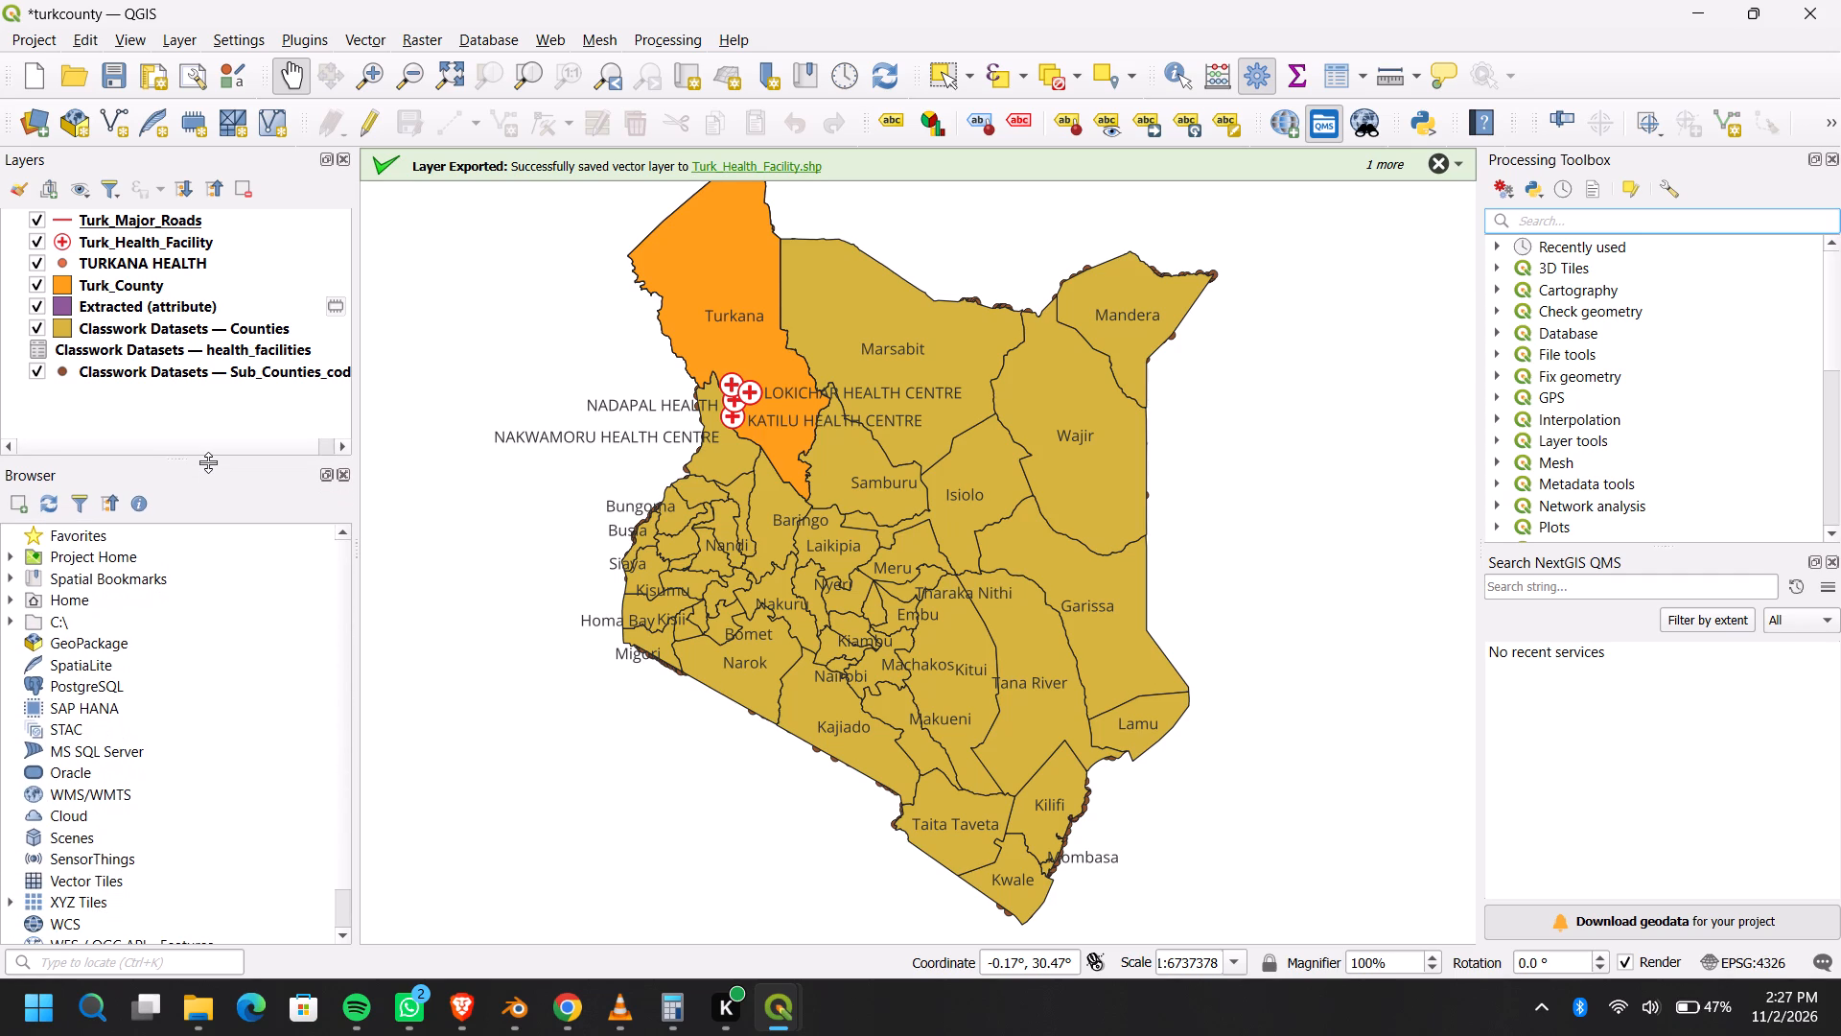
Start a new XYZ Tiles connection and name it ESRI Satellite.
click(74, 903)
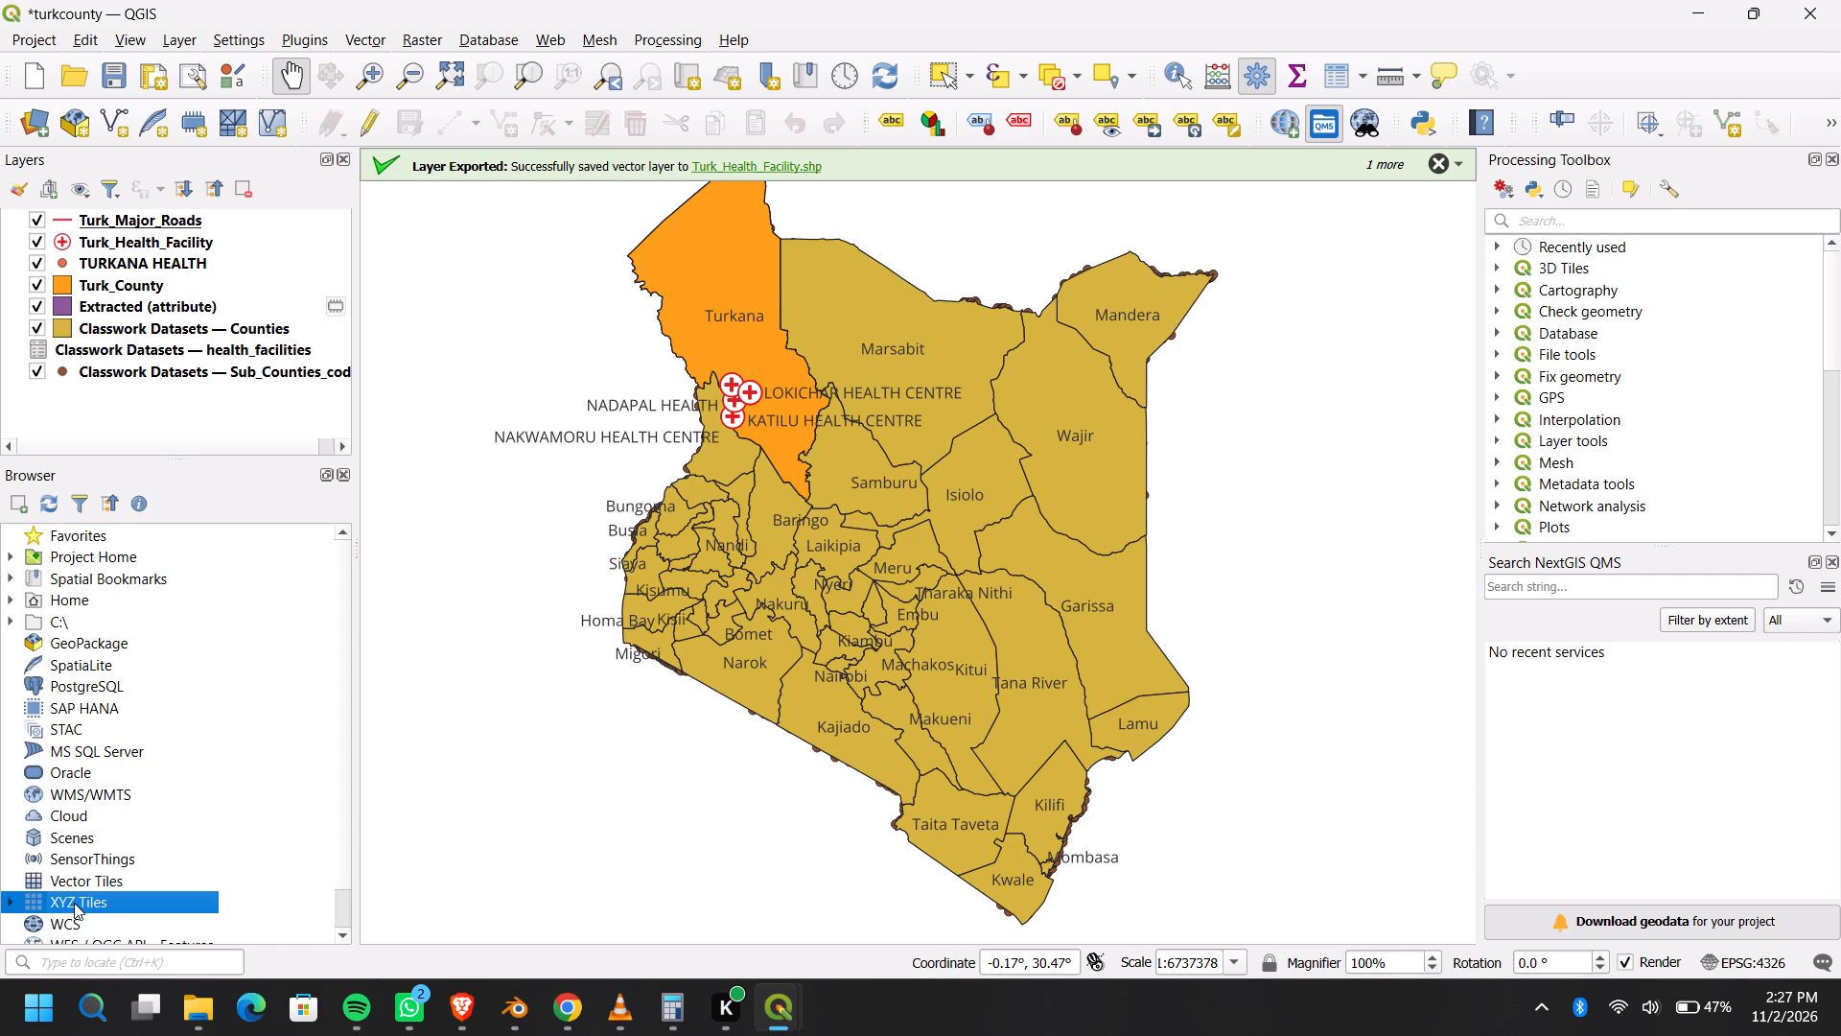
right_click(74, 903)
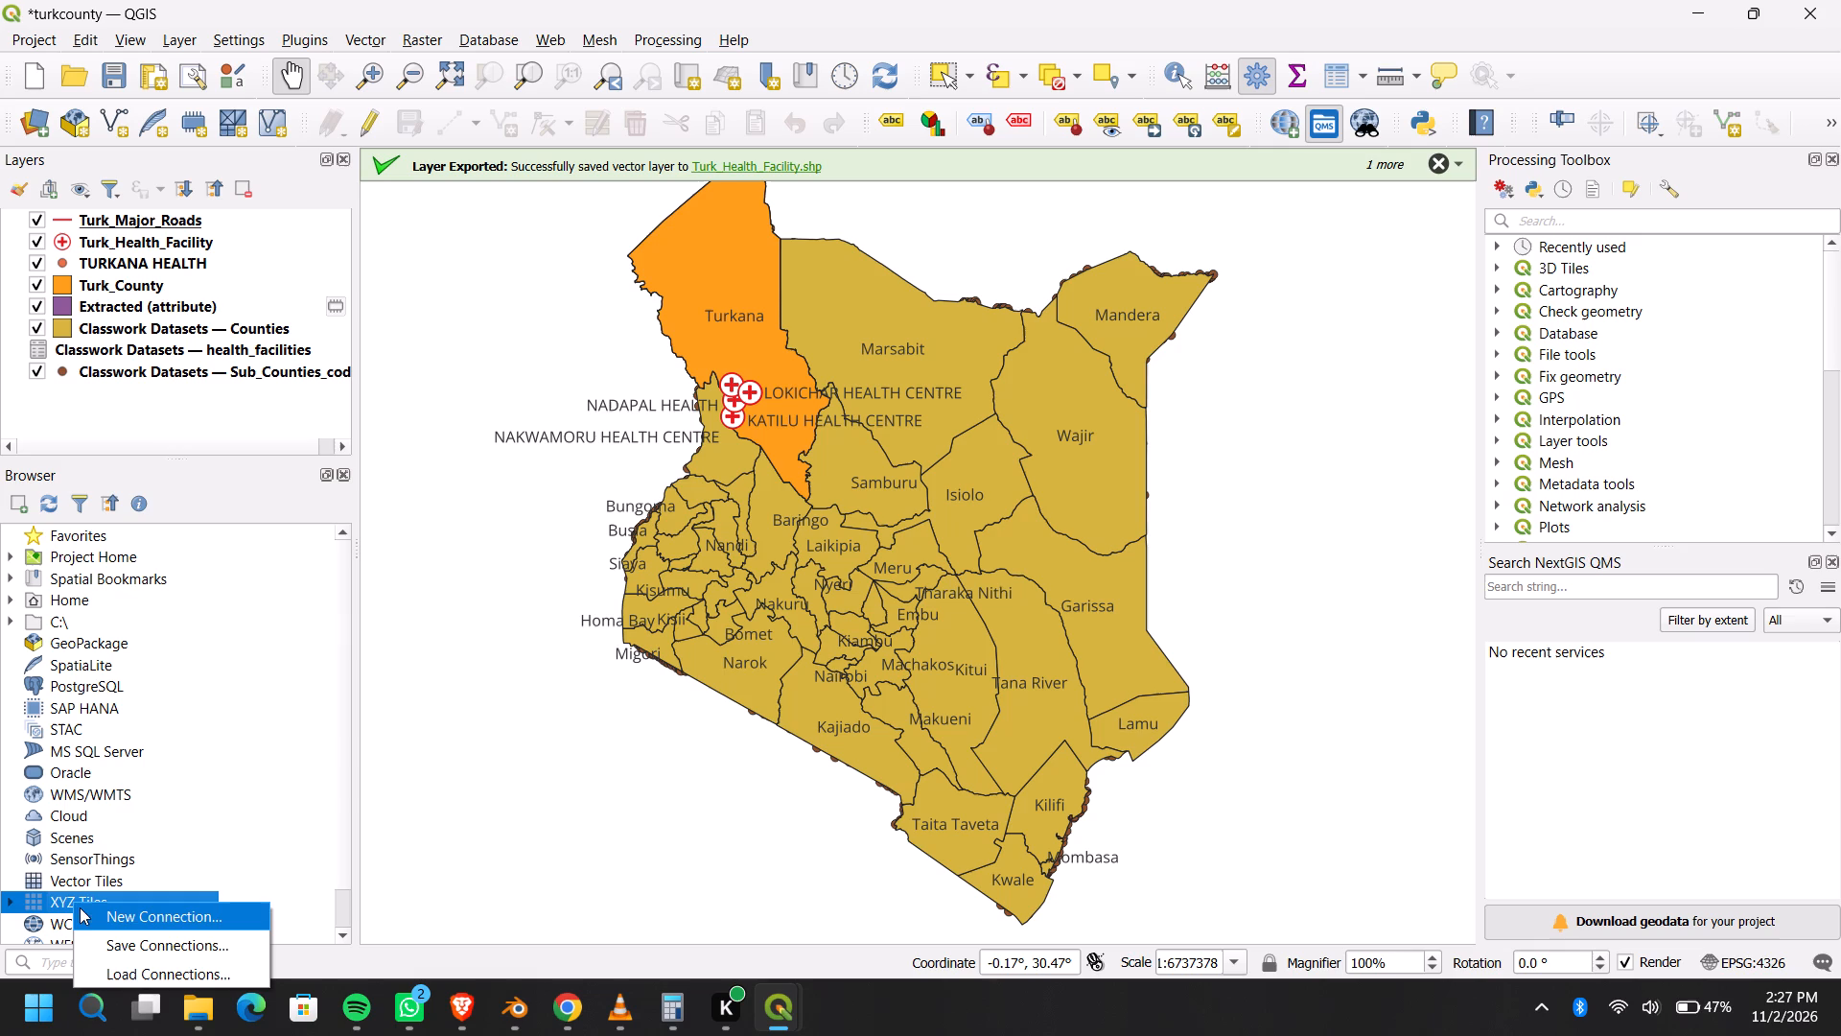
click(123, 909)
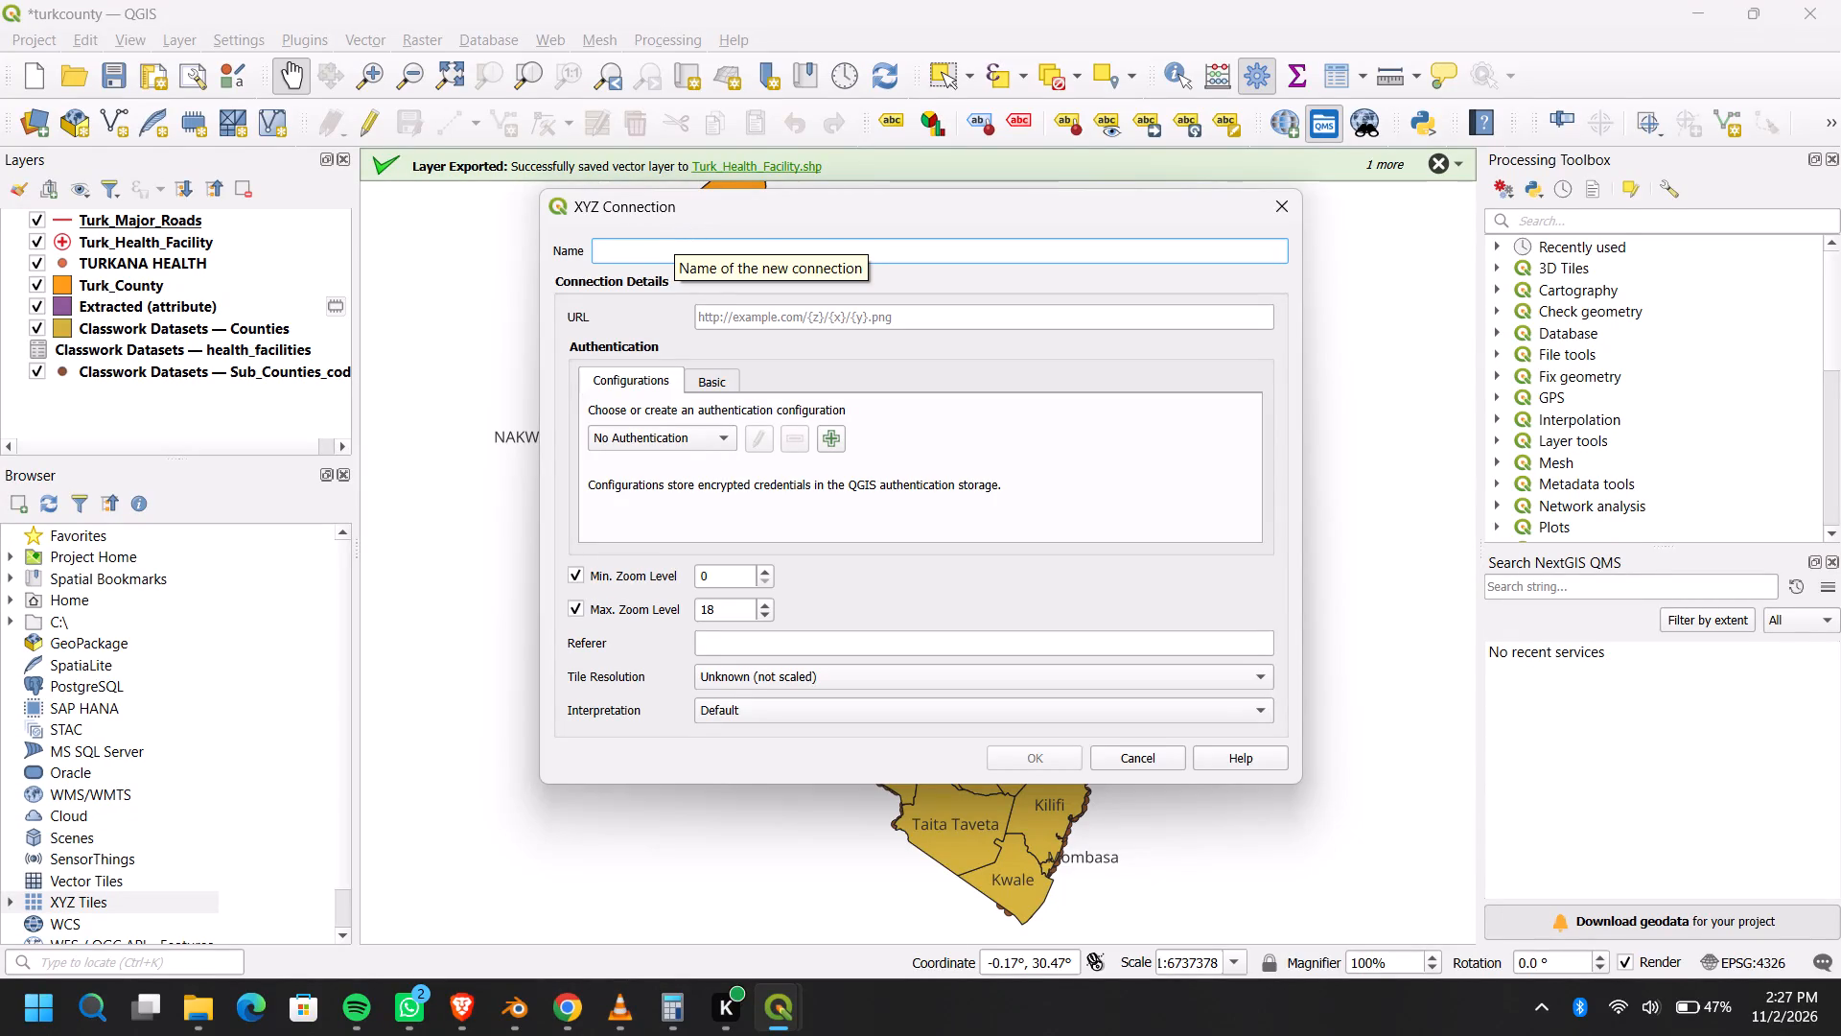
text(ESRI)
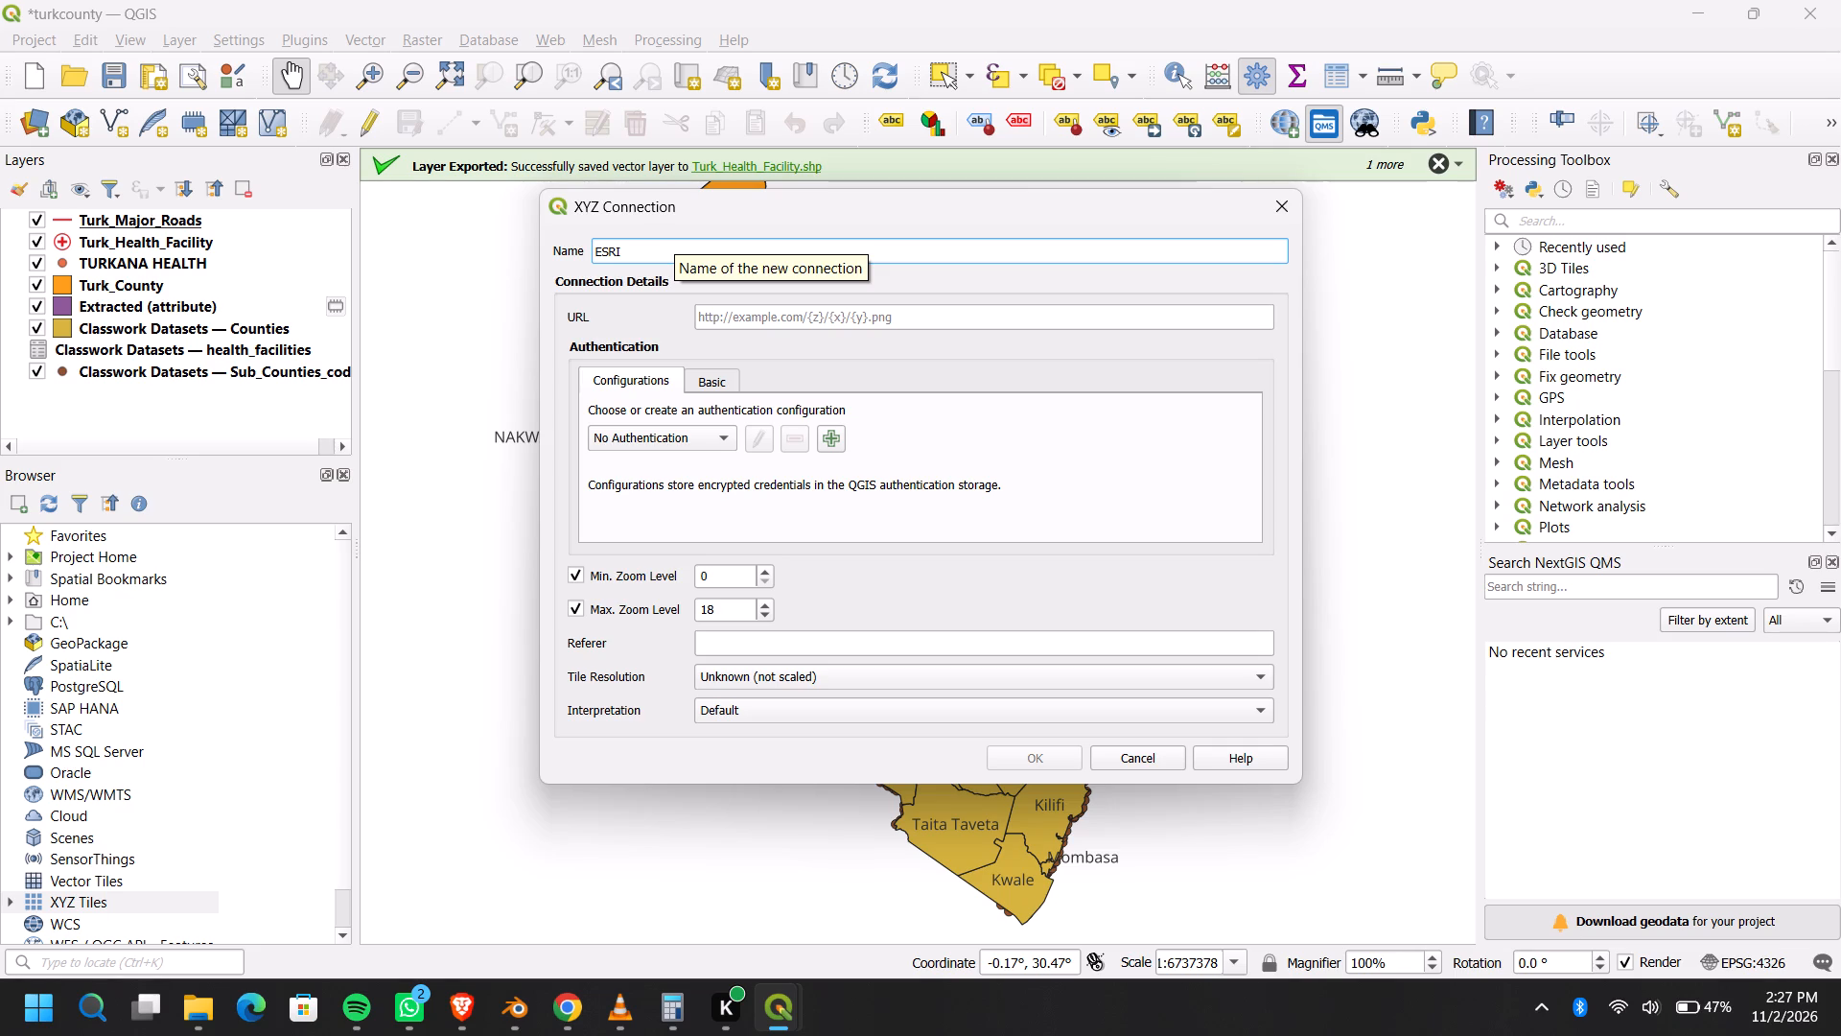
key(space)
text(S)
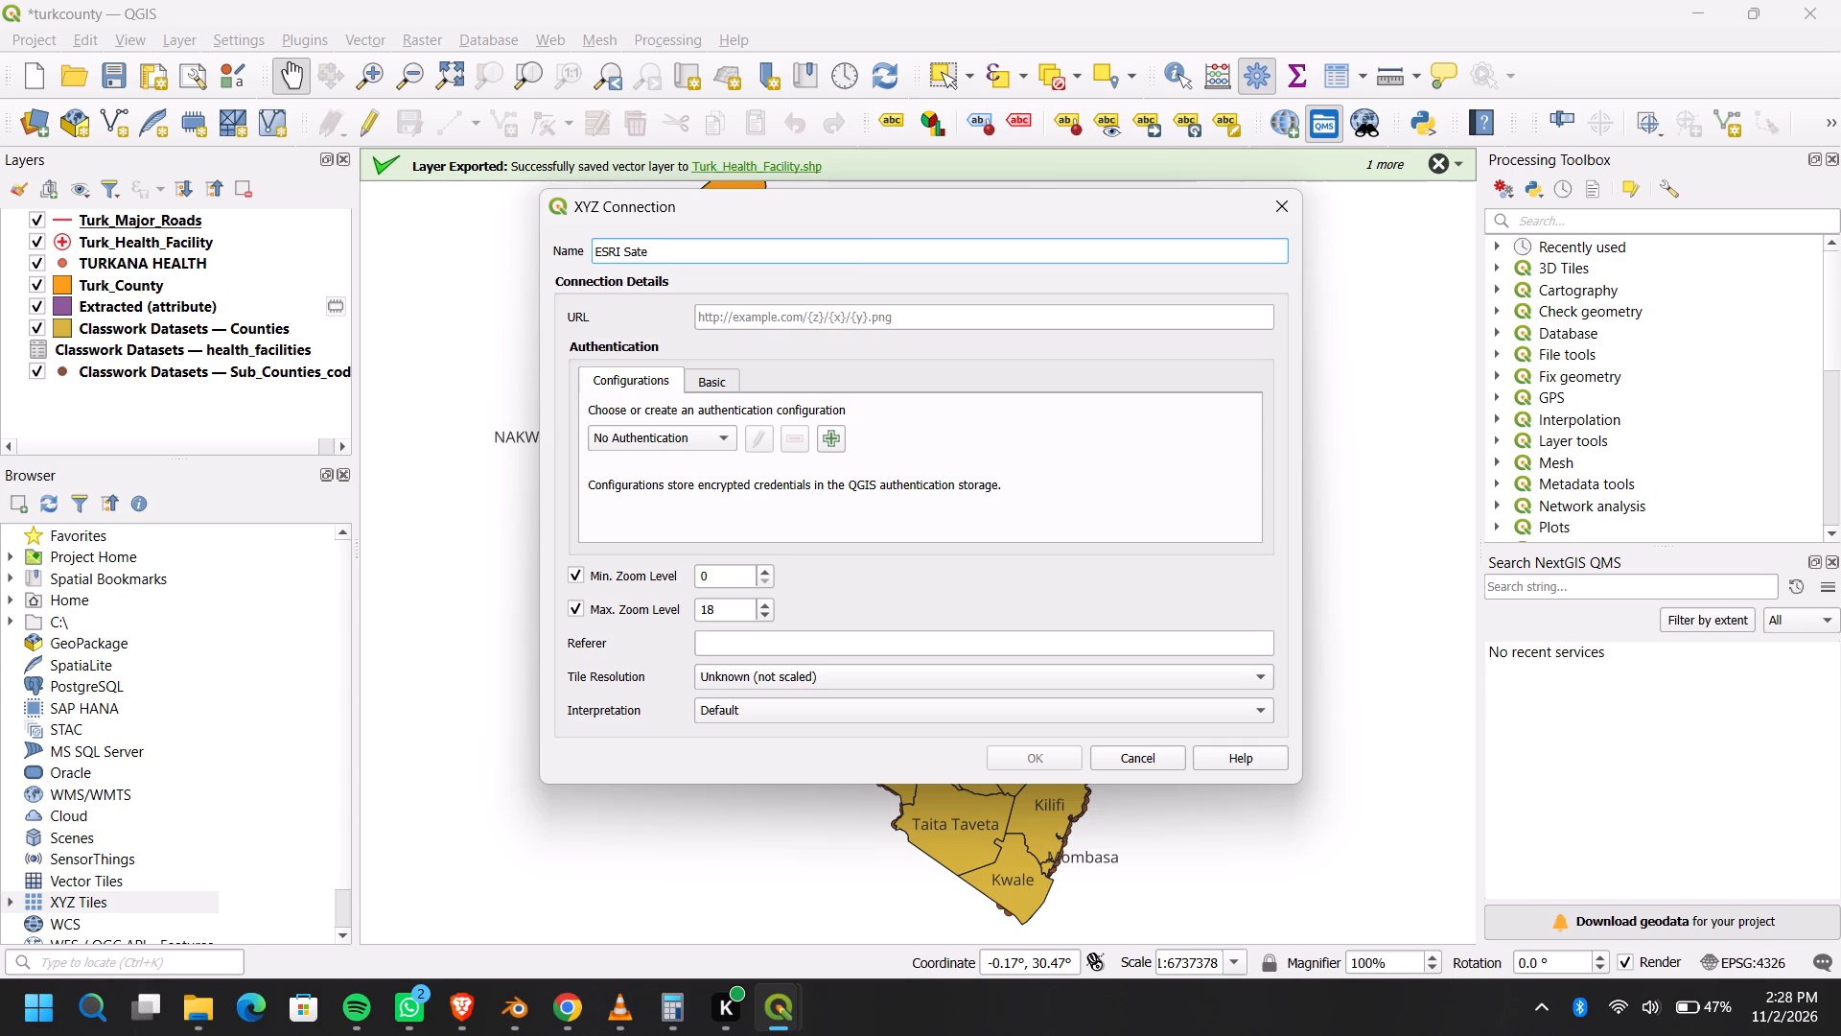
text(llite)
click(726, 318)
text(htt)
key(p)
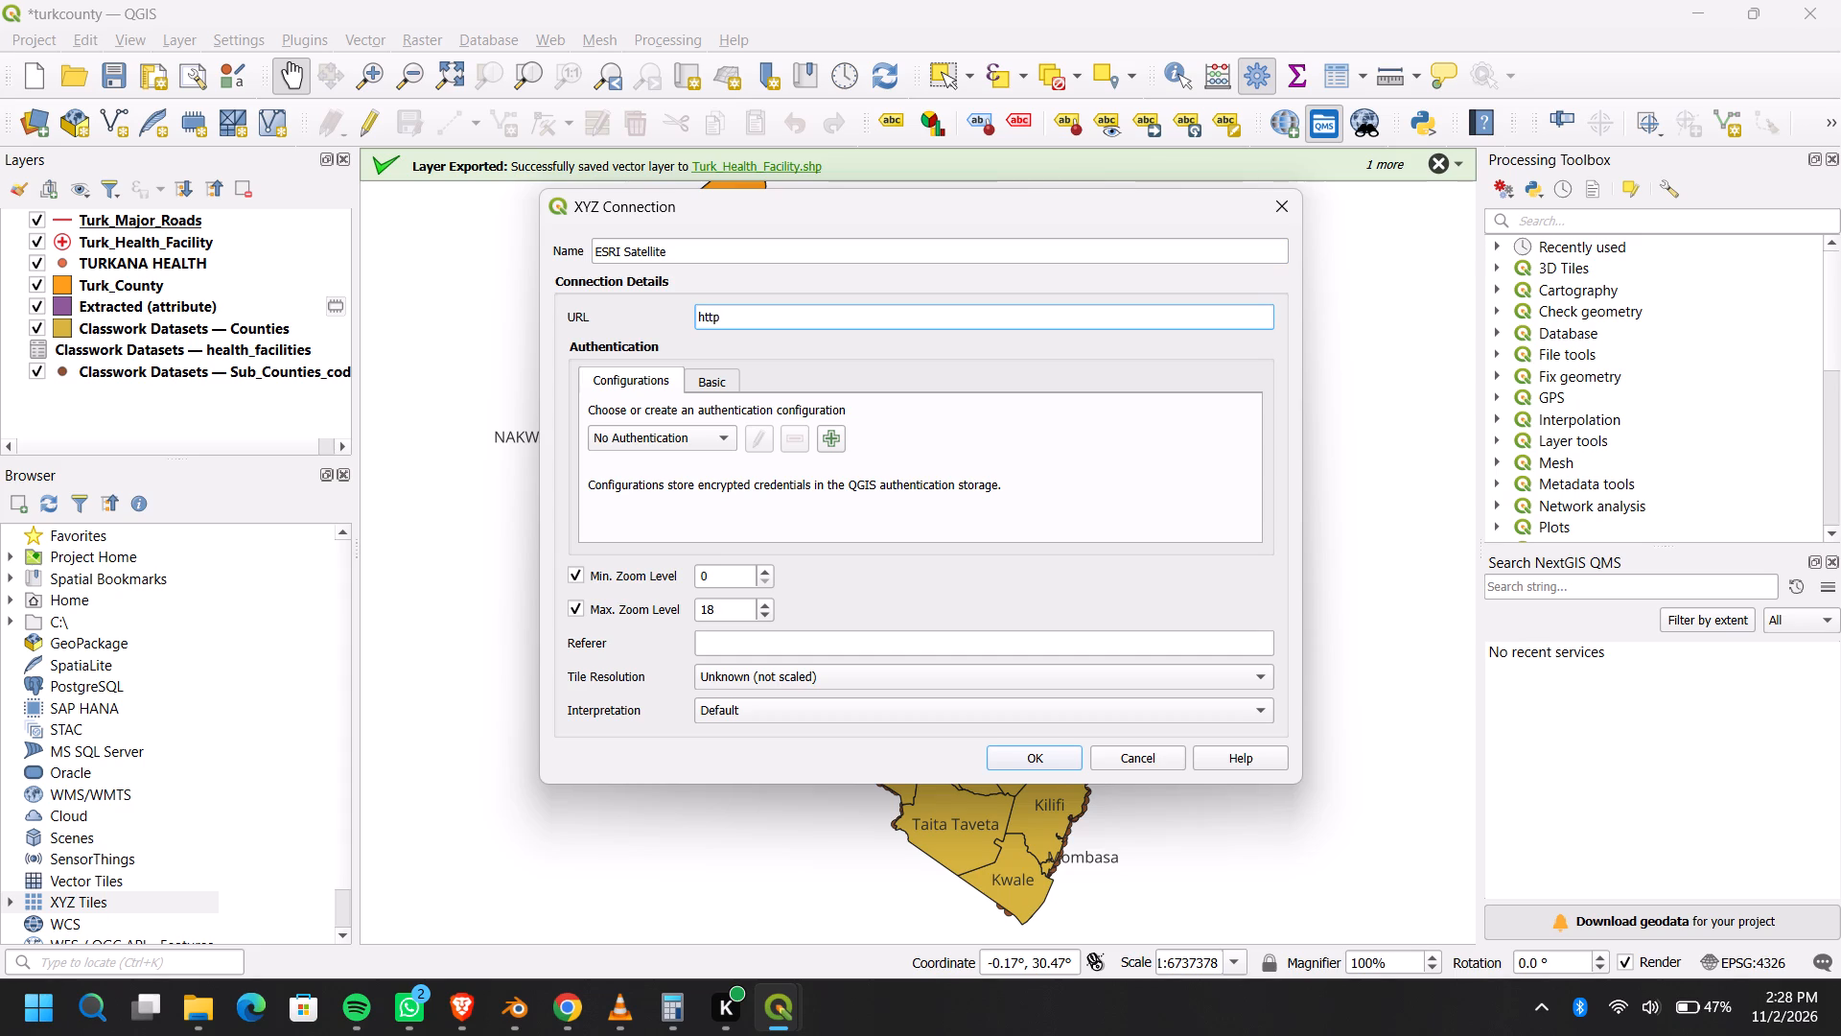
key(s)
key(shift+colon)
text(//)
text(server)
text(.arcgis)
text(on)
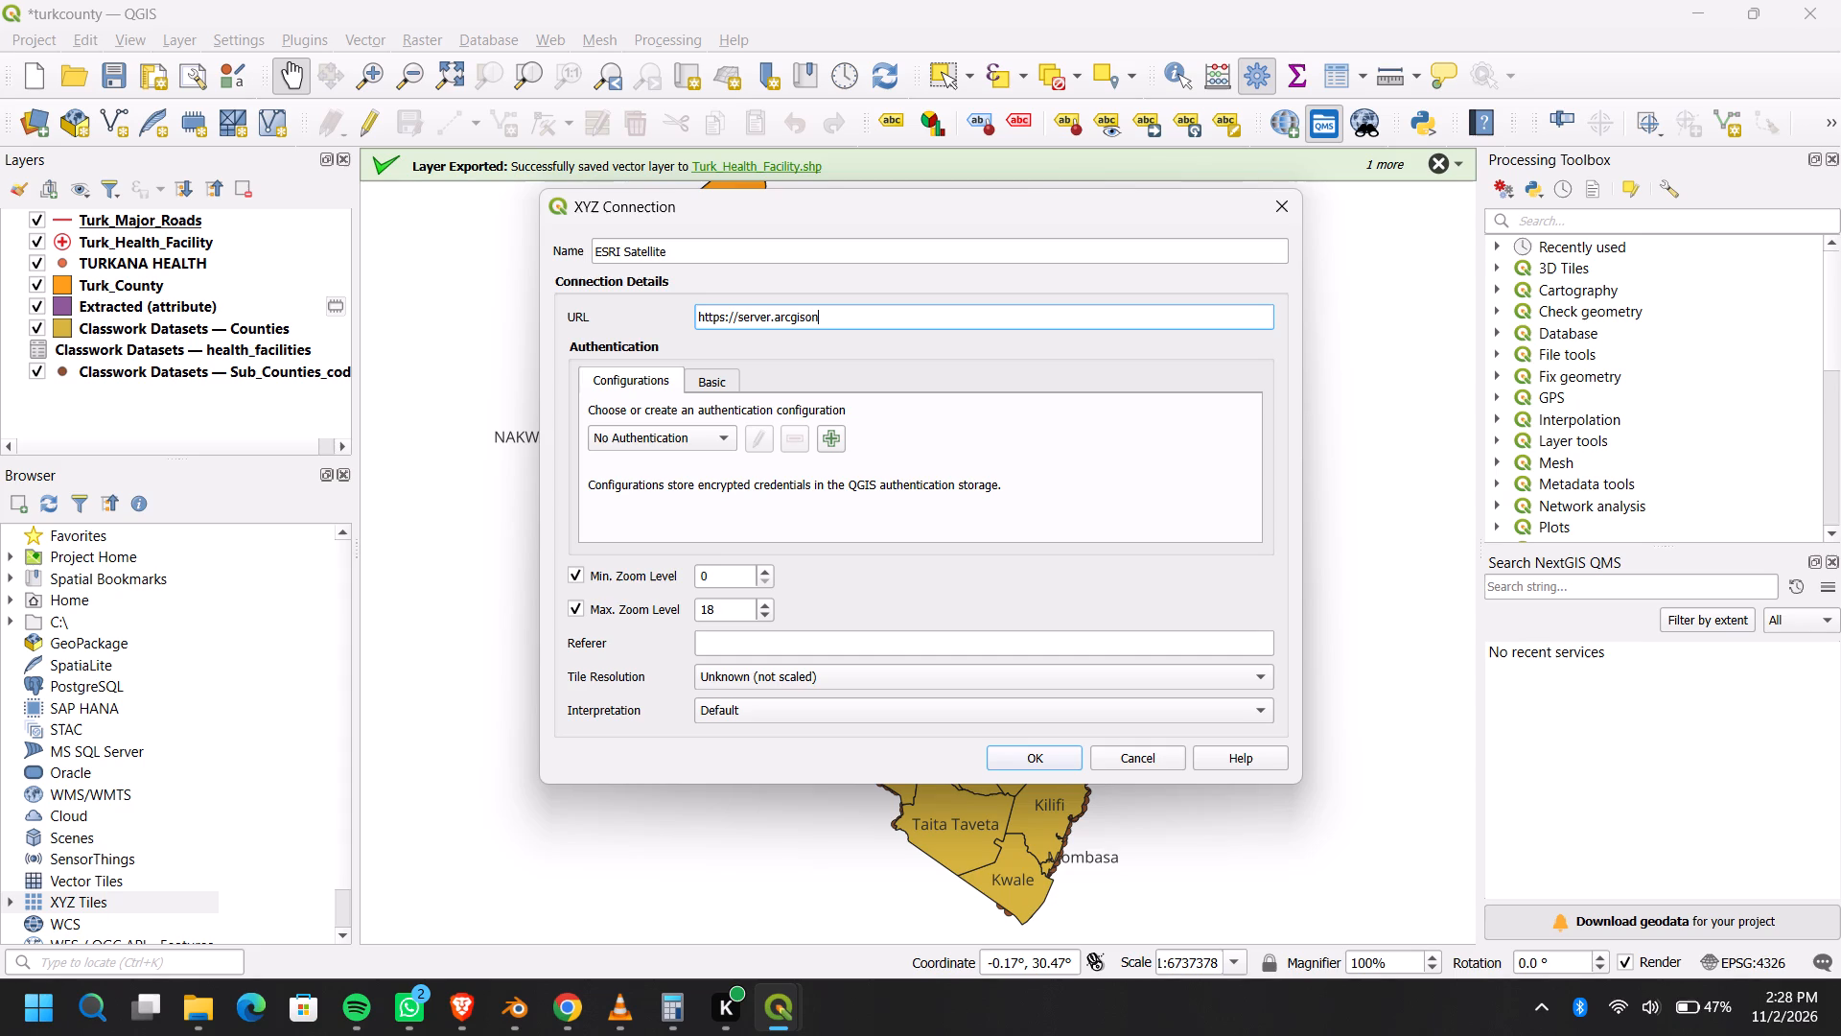
text(line)
text(.comm)
key(BackSpace)
key(slash)
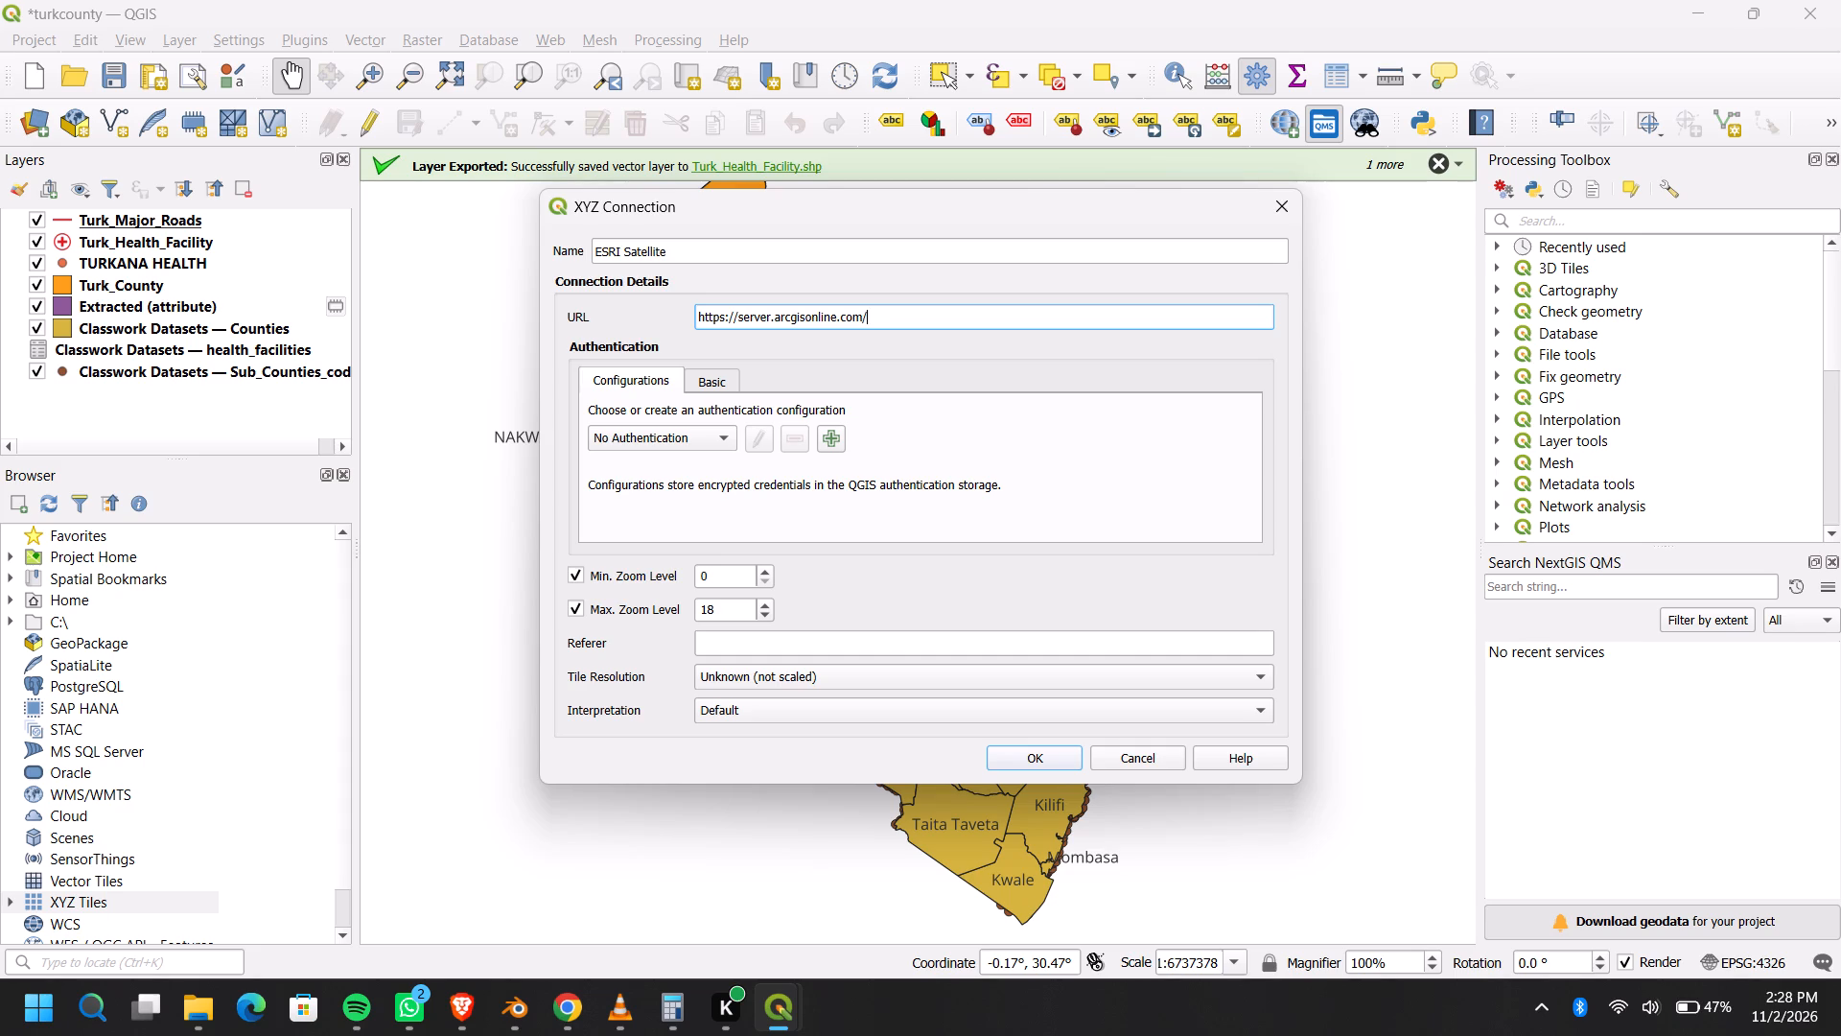
key(a)
text(rc)
text(GIS)
key(slash)
text(re)
text(st)
key(slash)
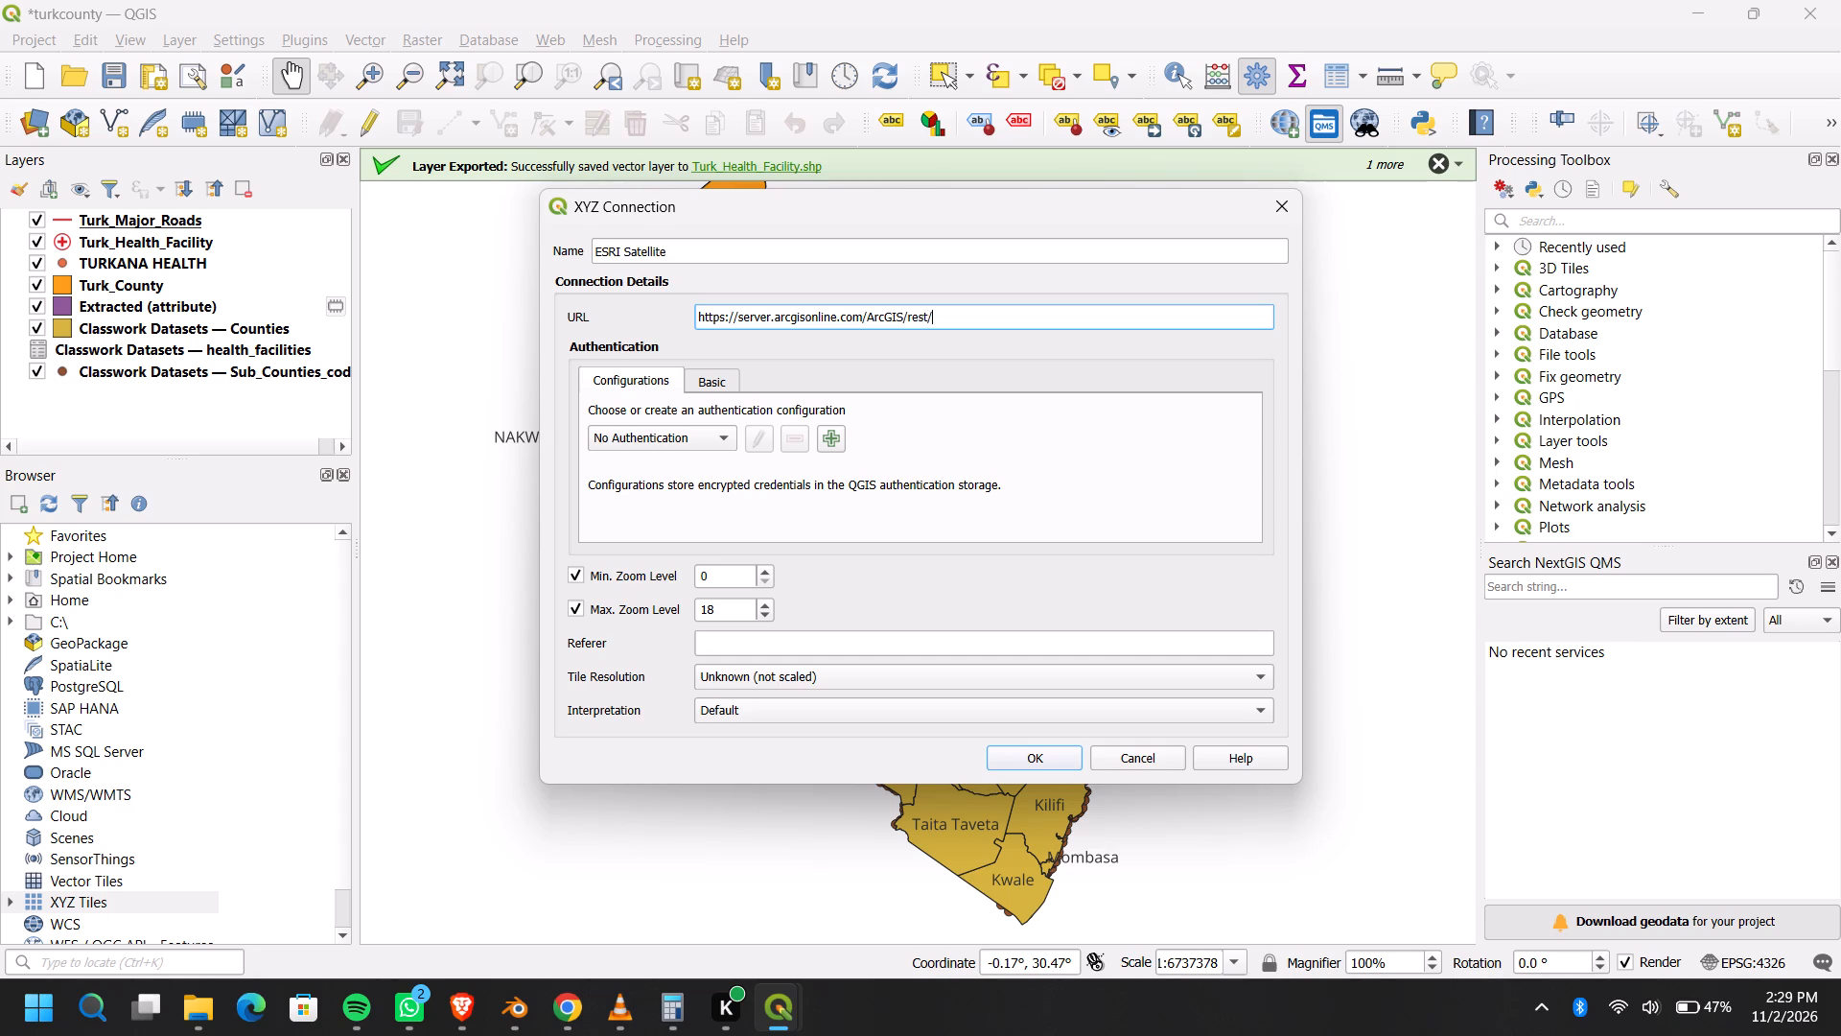
text(servi)
text(ces)
key(slash)
key(w)
text(orld)
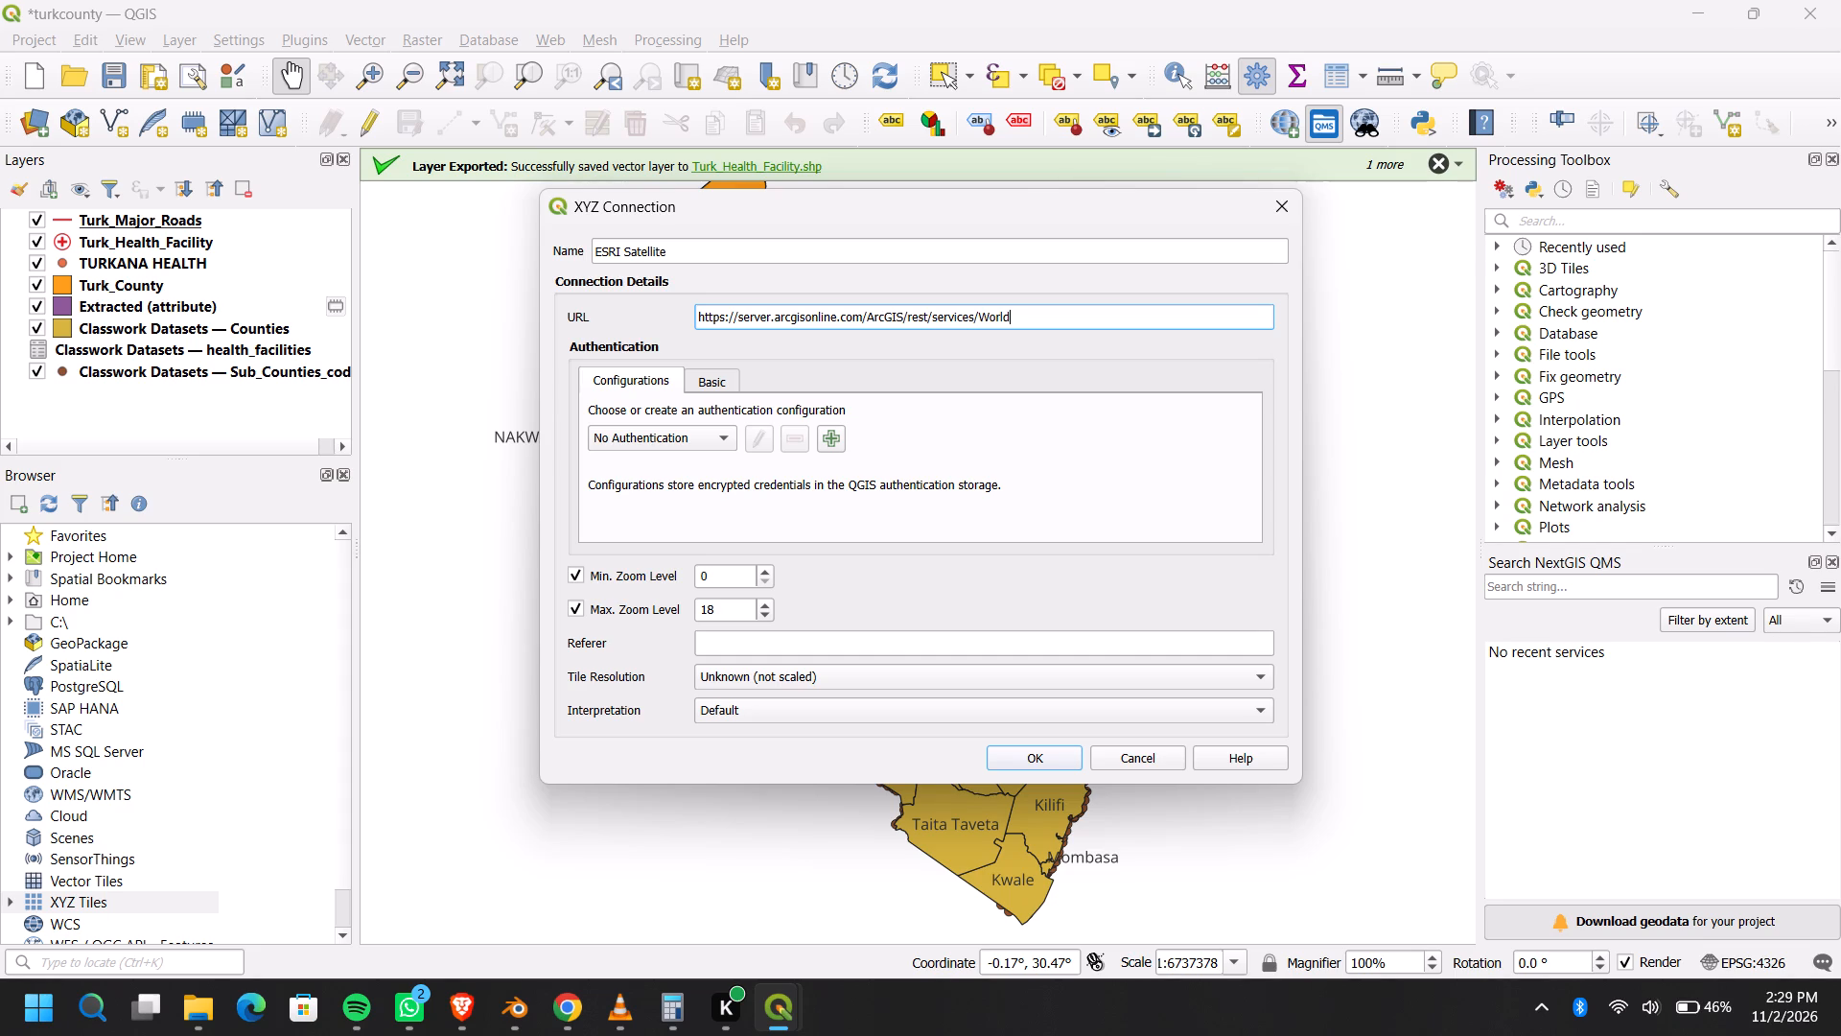
key(shift+underscore)
text(mager)
key(y)
key(slash)
key(a)
key(p)
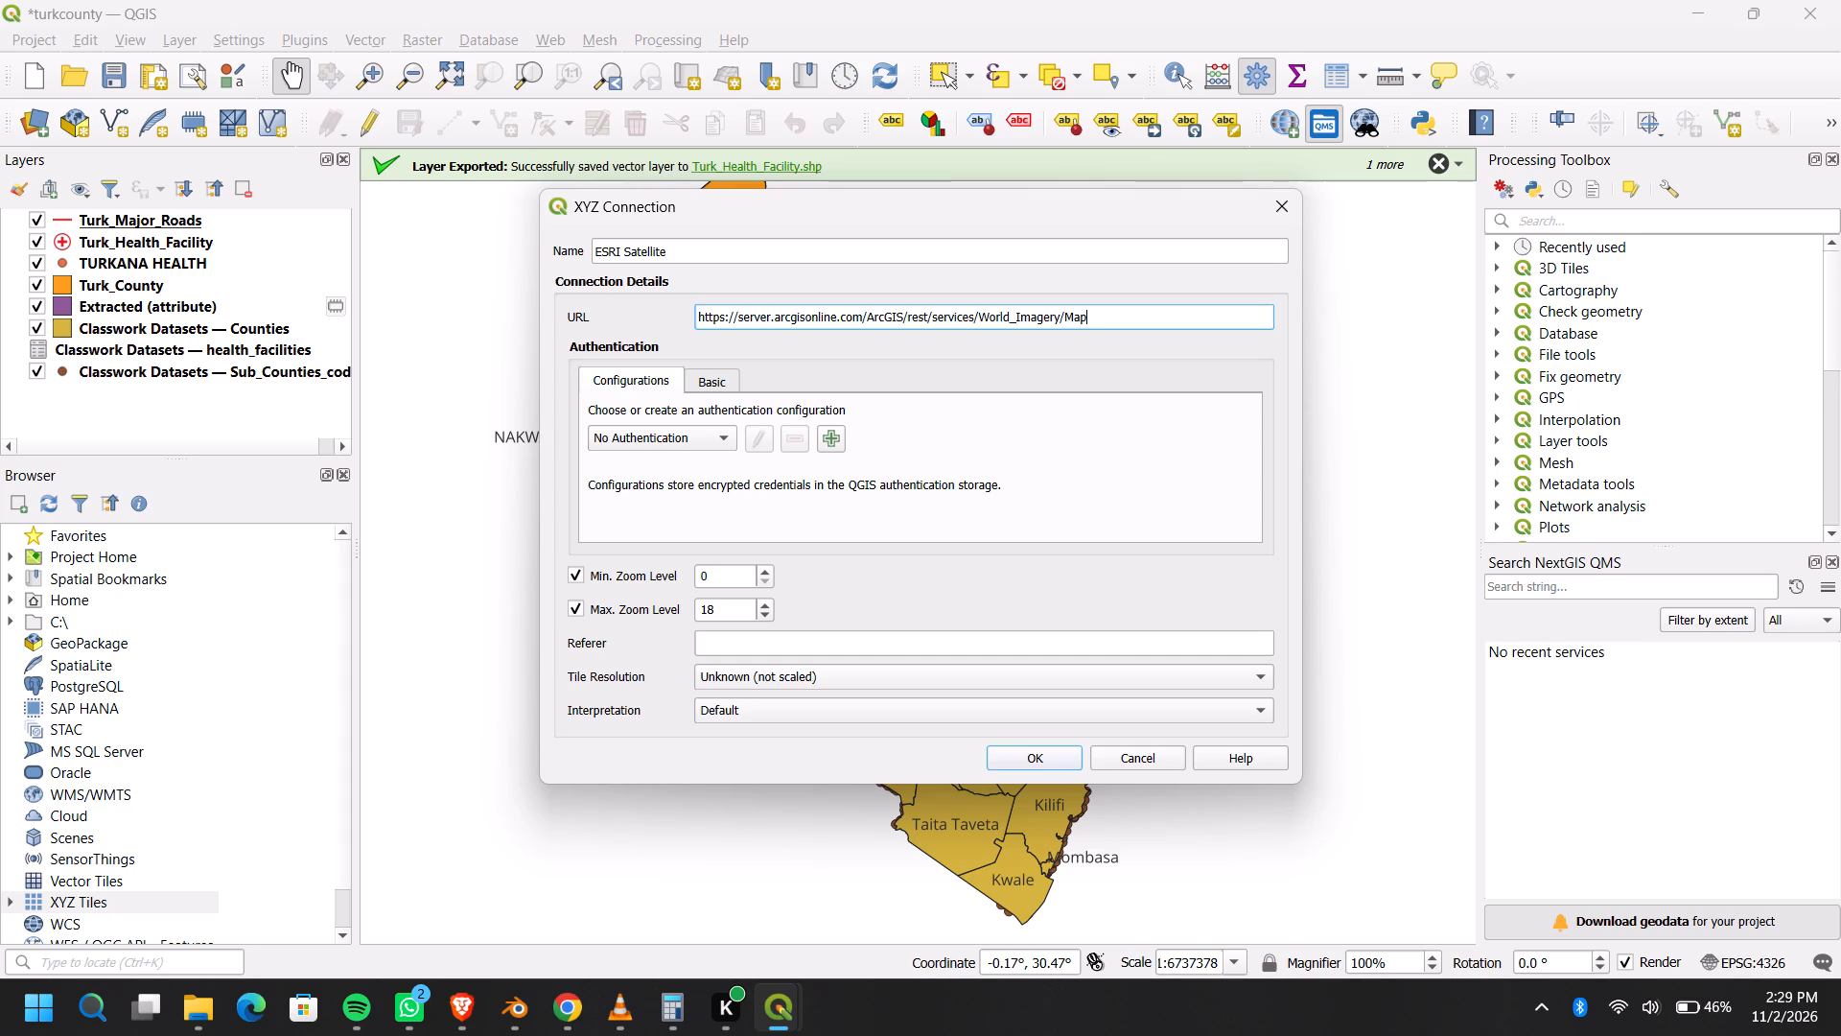
key(s)
text(er)
text(ver)
key(slash)
text(tile)
key(shift+braceleft)
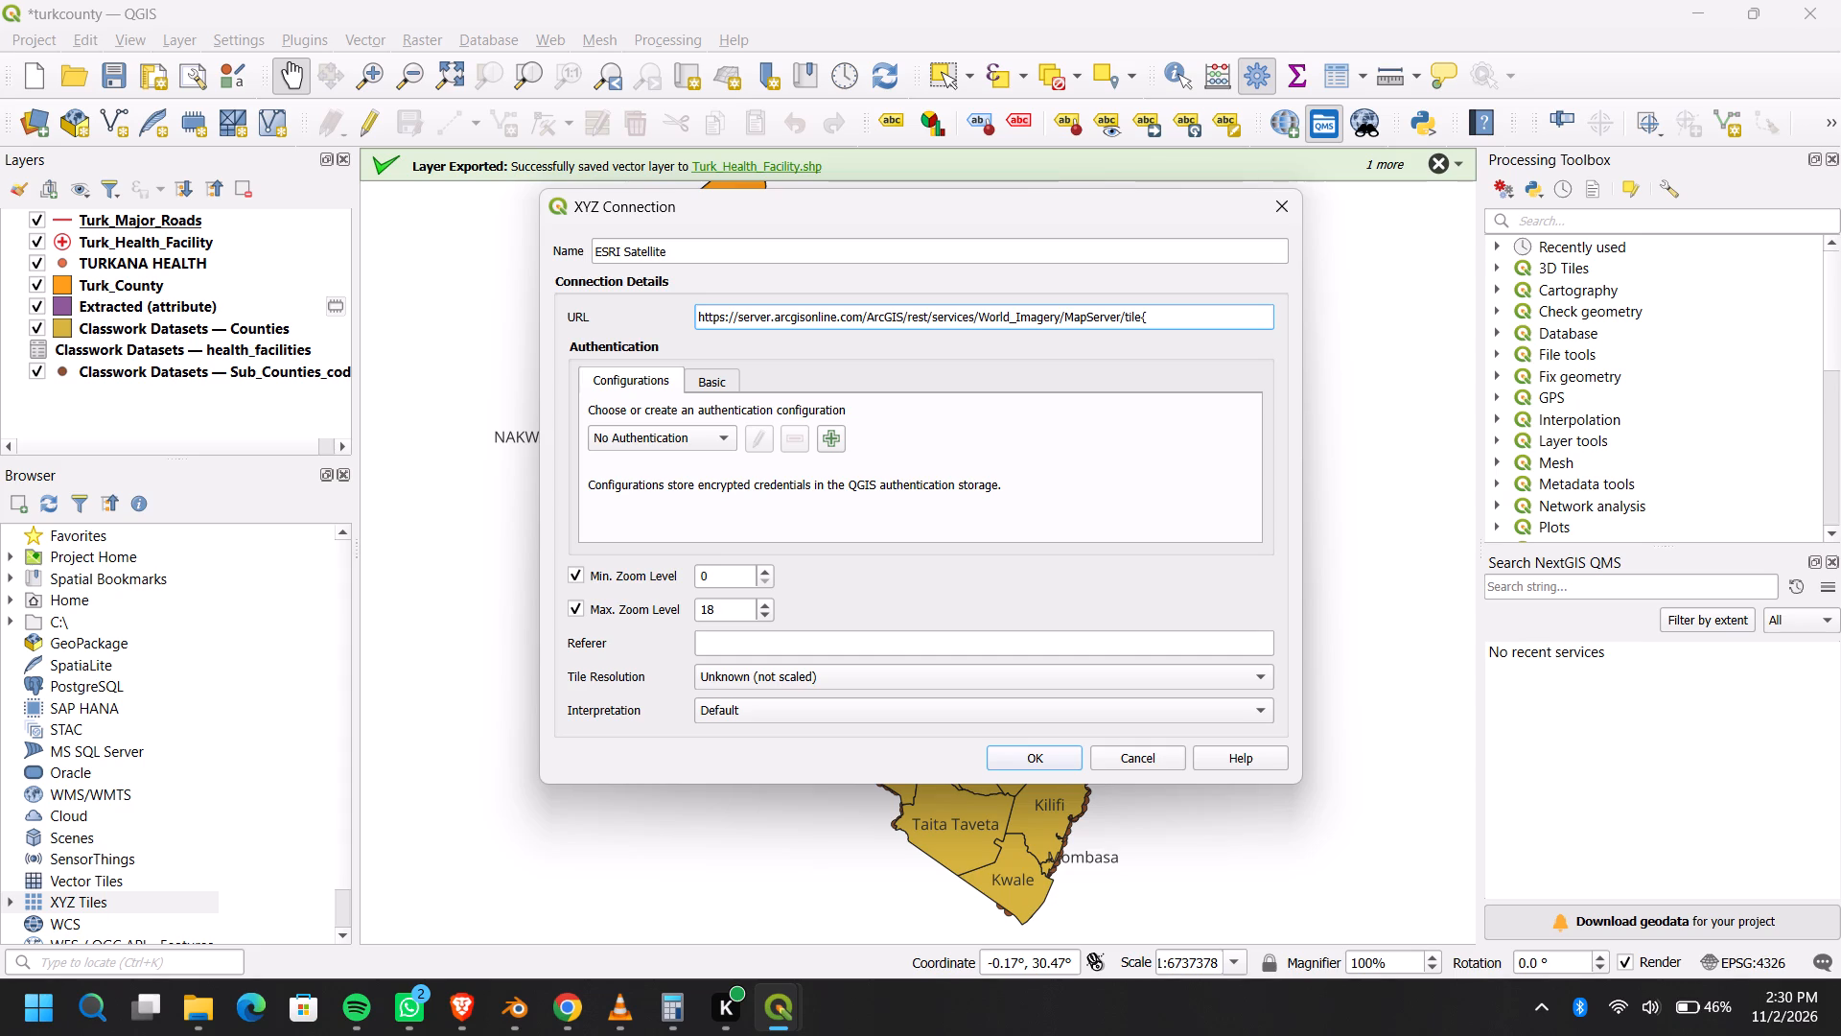
key(BackSpace)
key(slash)
key(shift+braceleft)
key(z)
Complete the ESRI Satellite connection's tile URL by appending }/{y}/{x} after the {z part.
text(}/)
key(shift+braceleft)
key(y)
key(shift+braceright)
key(slash)
key(shift+colon)
key(BackSpace)
key(shift+braceleft)
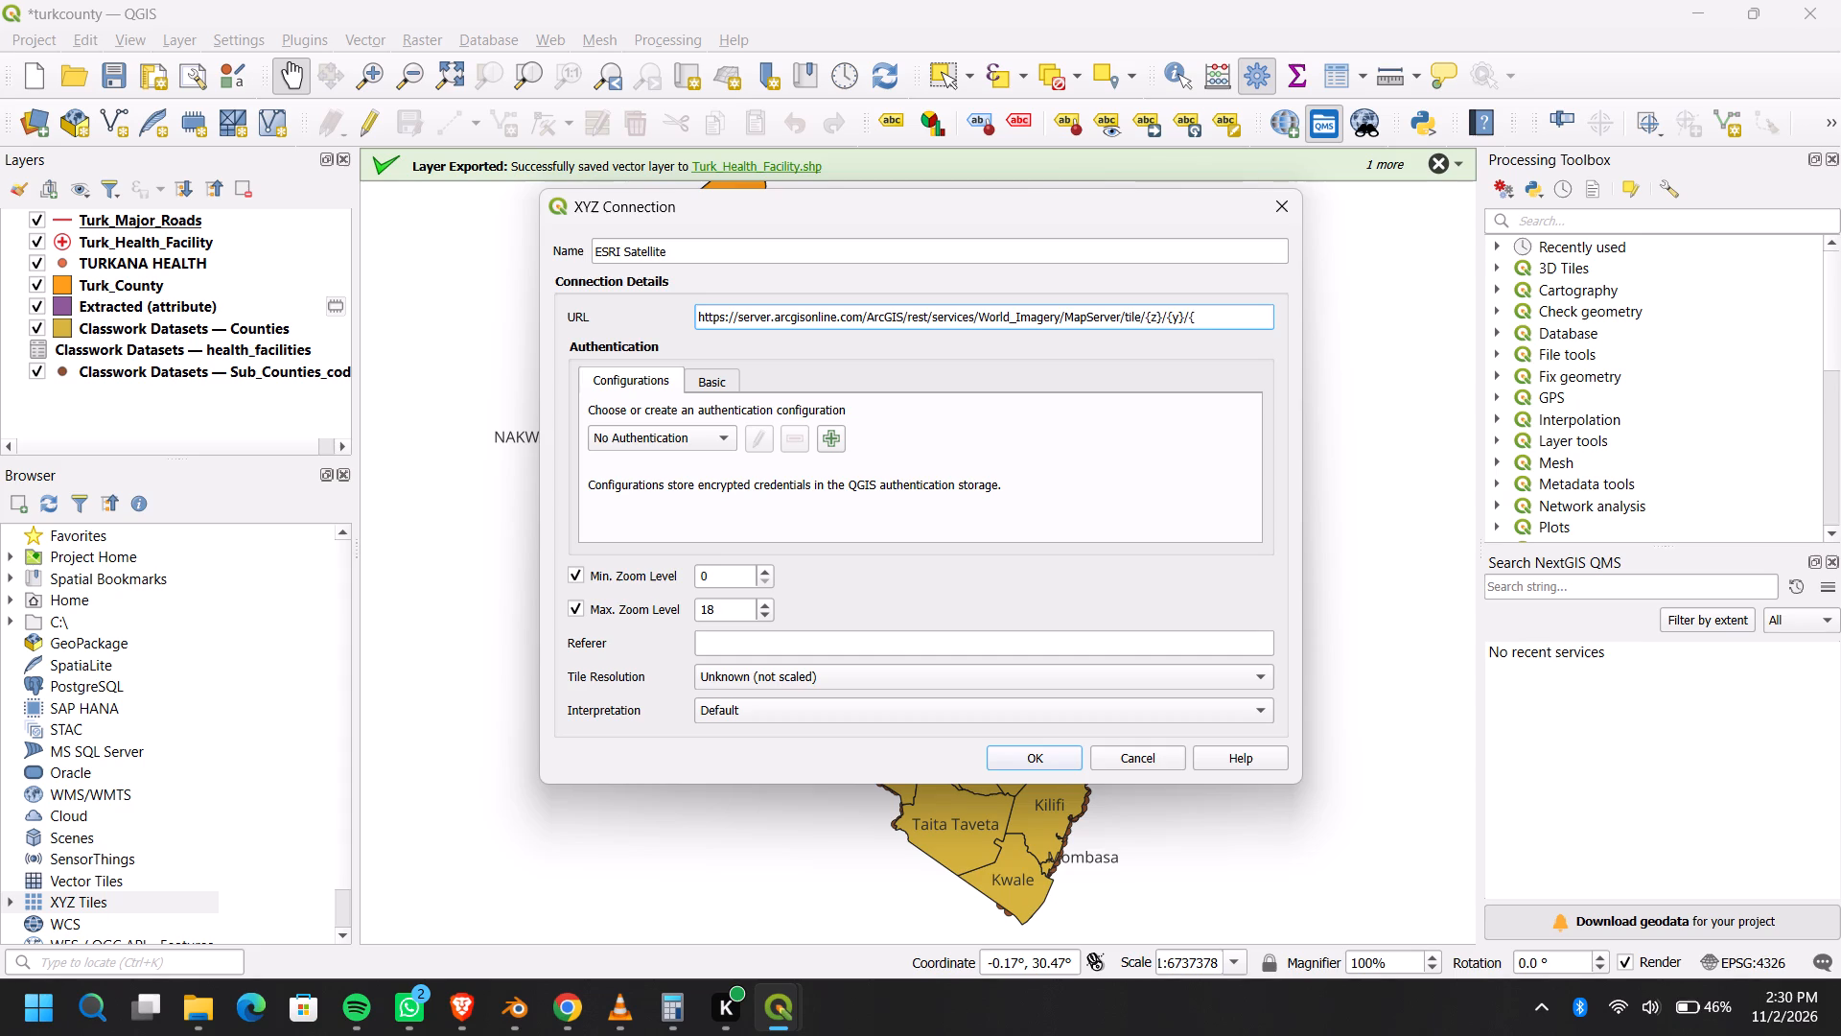
key(x)
key(shift+braceright)
Open the tile resolution choices and save the ESRI Satellite XYZ connection.
click(882, 676)
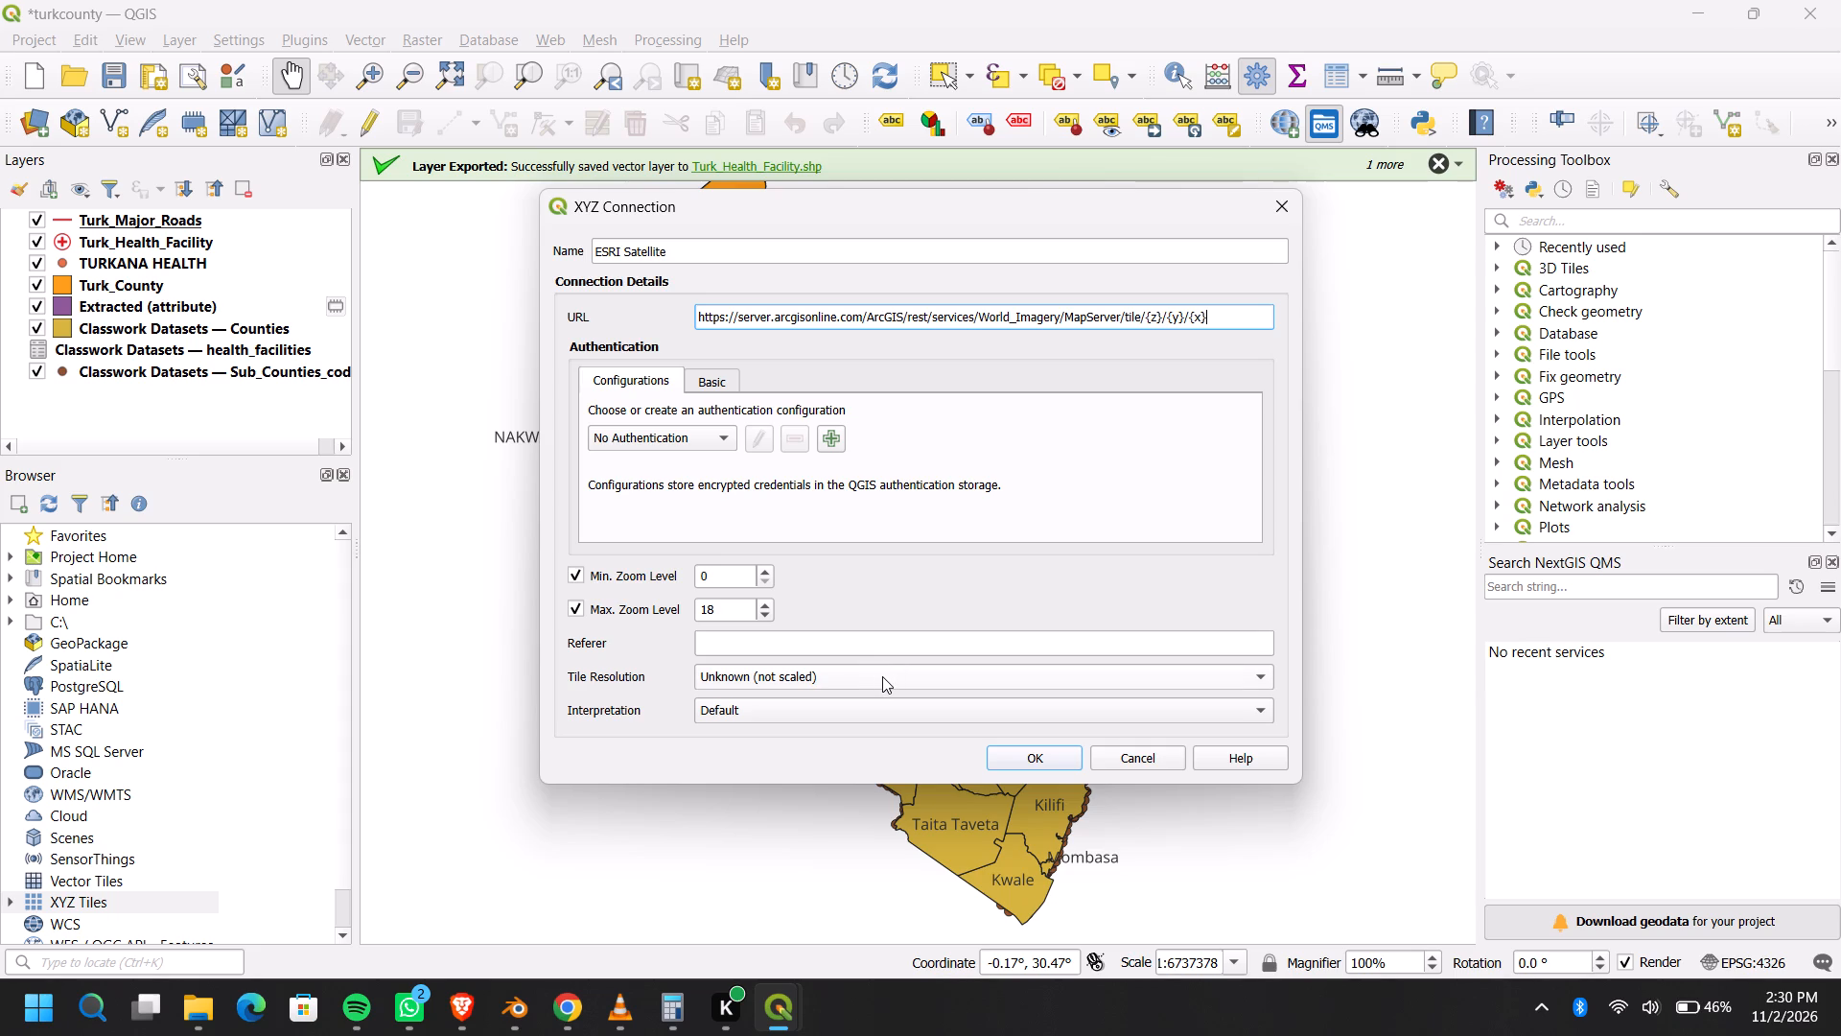
click(882, 676)
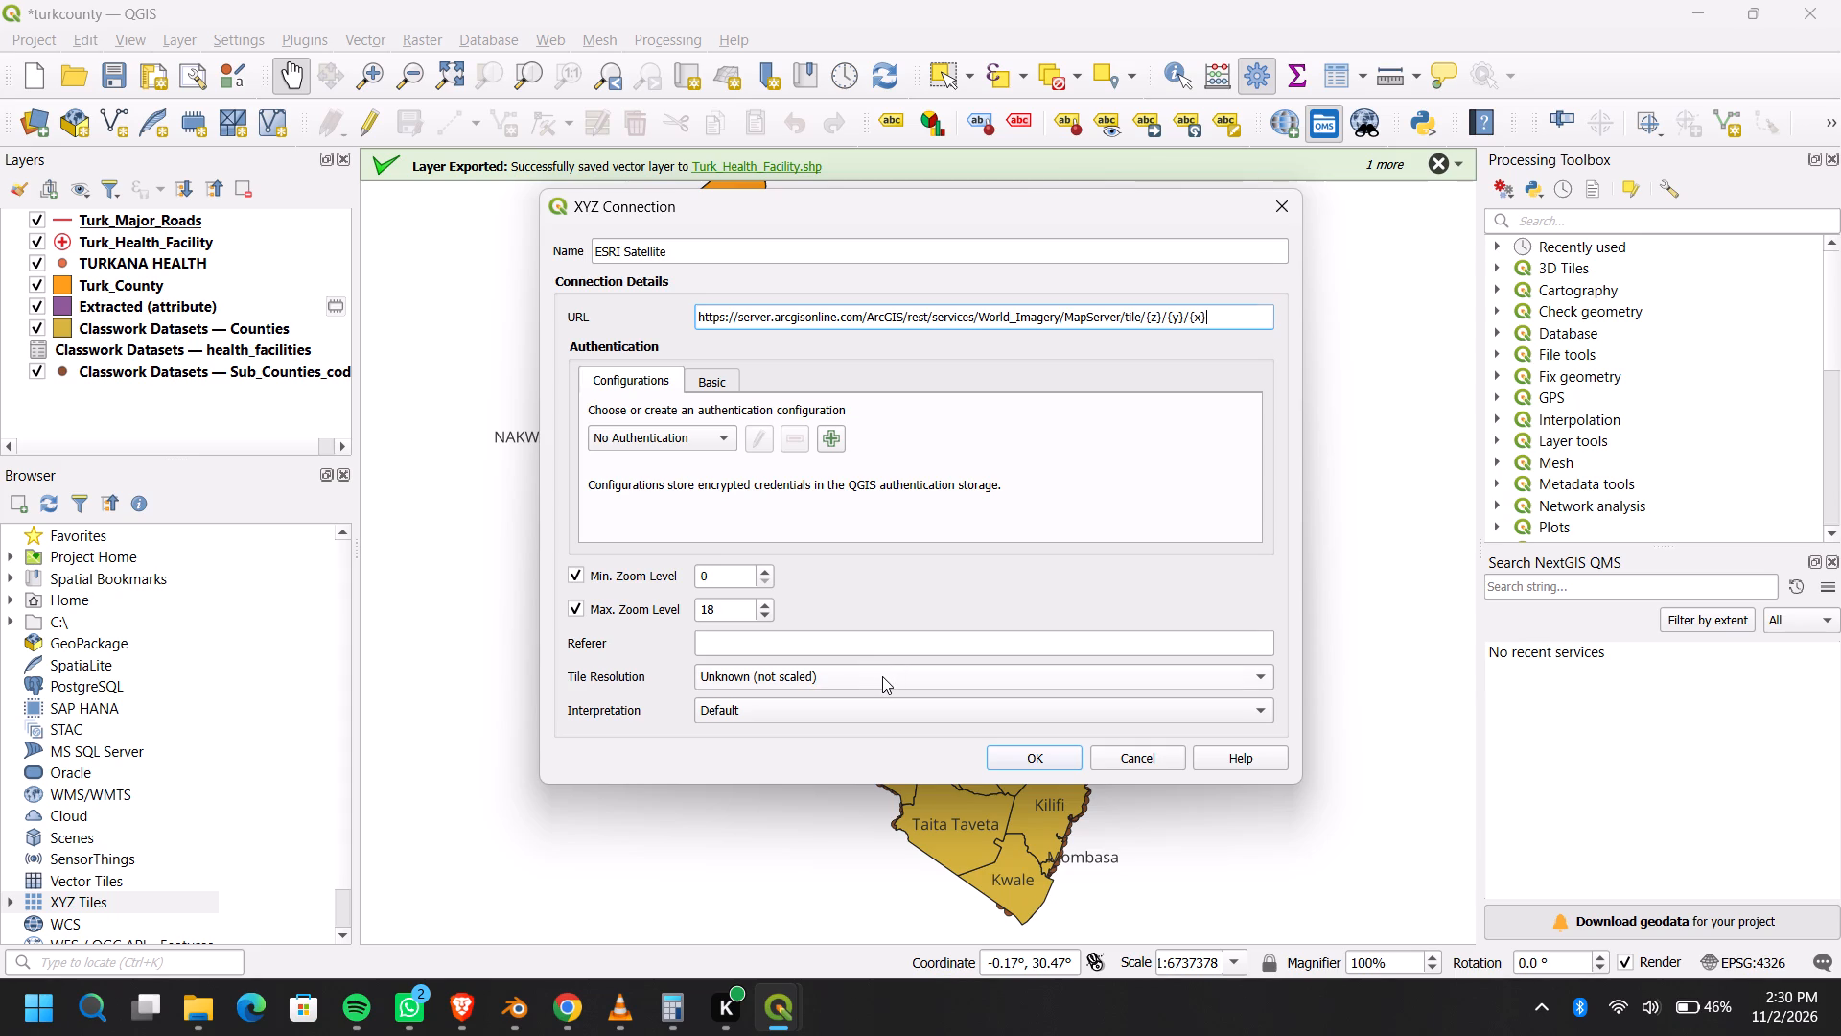
click(882, 676)
click(882, 676)
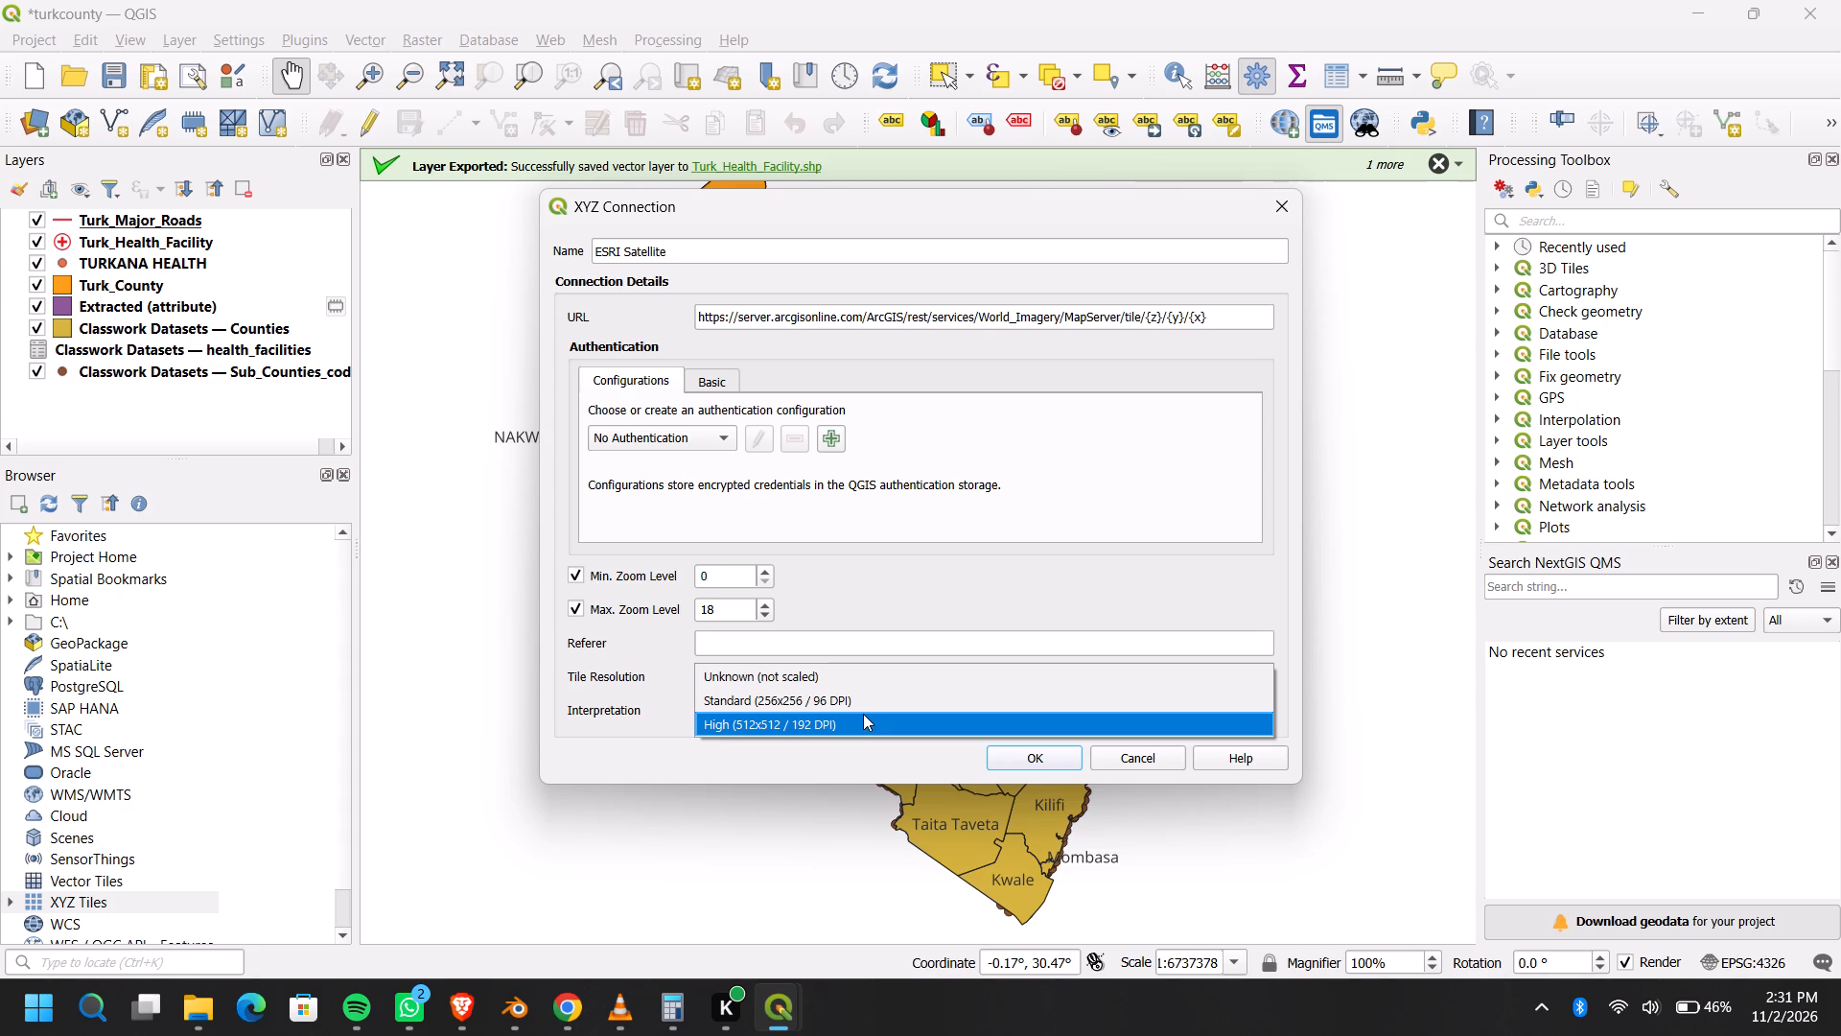
click(1022, 752)
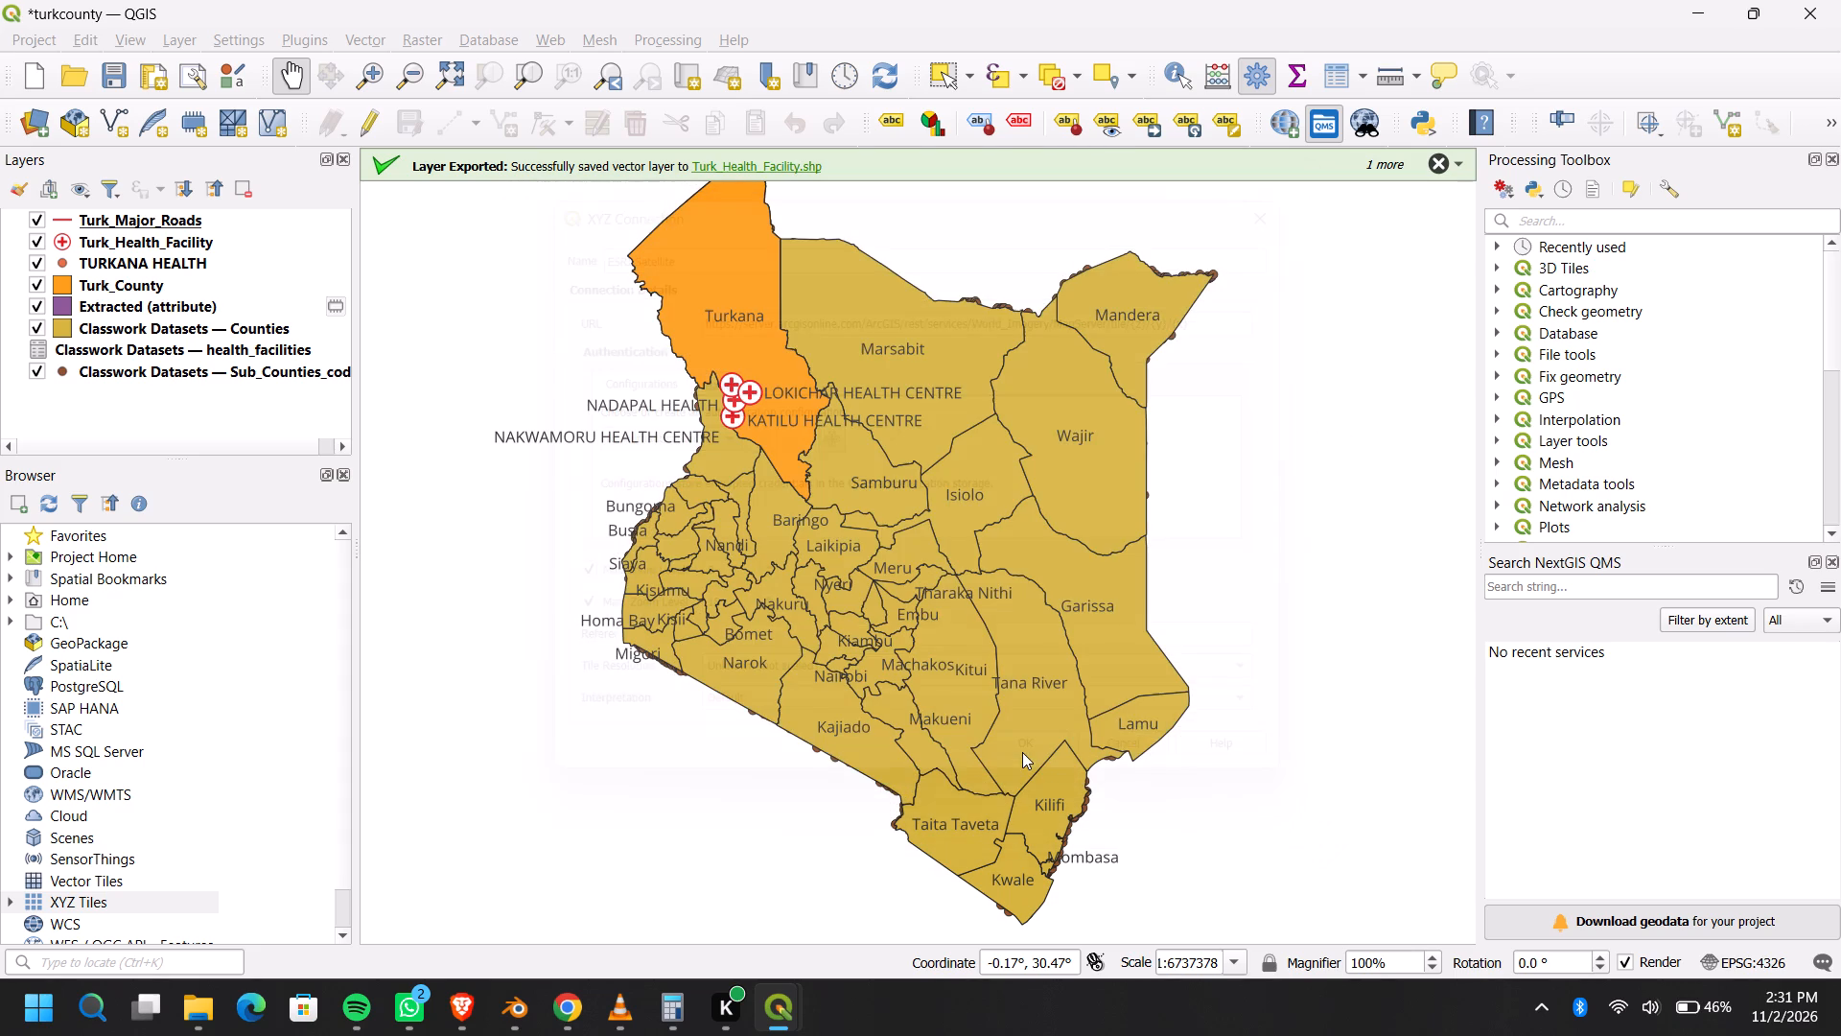